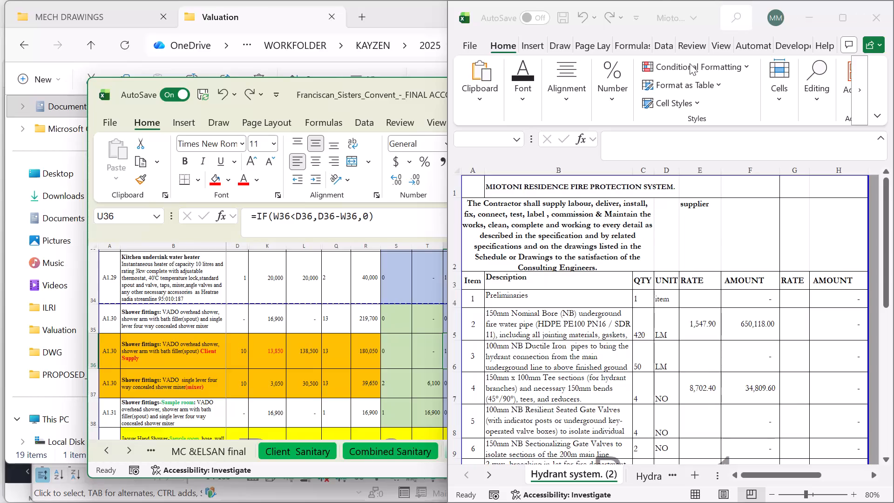
Bring the Franciscan Sisters Convent final account workbook into full view and review the item rows on the Elsan Sanitary sheet.
{"action": "left_click", "coordinate": [818, 17]}
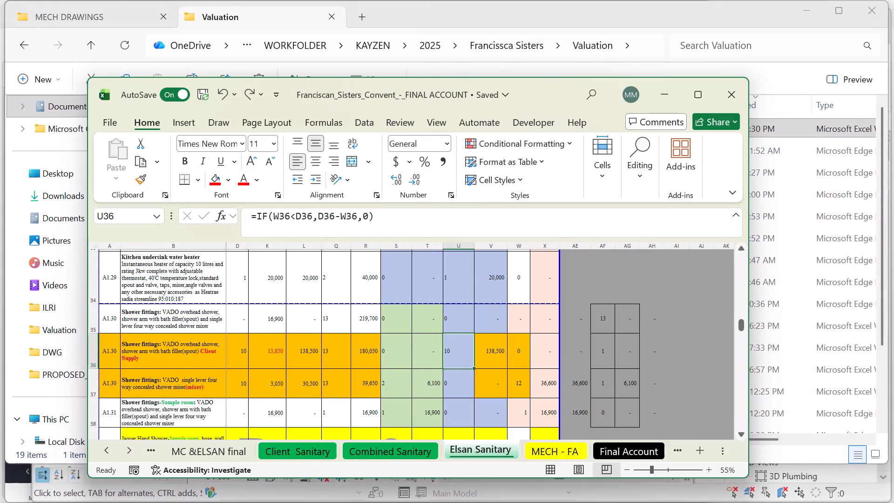
{"action": "scroll", "coordinate": [534, 355], "scroll_direction": "up", "scroll_amount": 20}
{"action": "scroll", "coordinate": [534, 355], "scroll_direction": "up", "scroll_amount": 14}
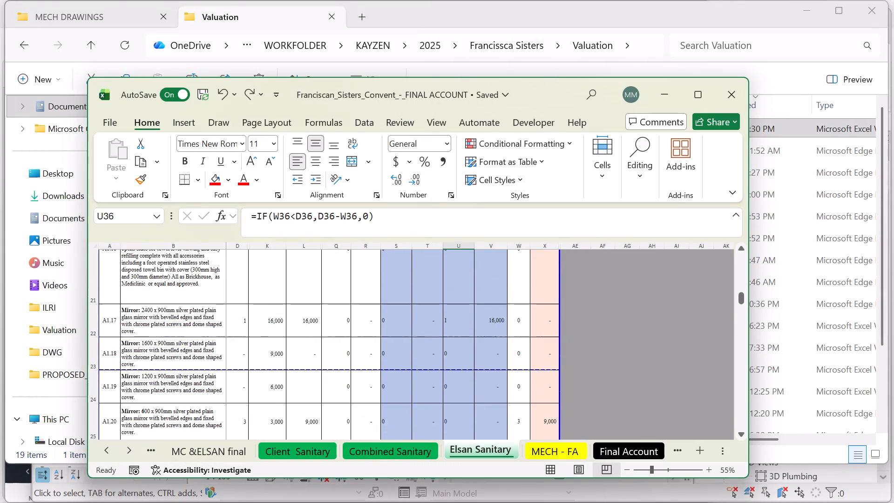
{"action": "scroll", "coordinate": [489, 357], "scroll_direction": "up", "scroll_amount": 16}
{"action": "scroll", "coordinate": [487, 360], "scroll_direction": "up", "scroll_amount": 6}
{"action": "scroll", "coordinate": [483, 360], "scroll_direction": "down", "scroll_amount": 7}
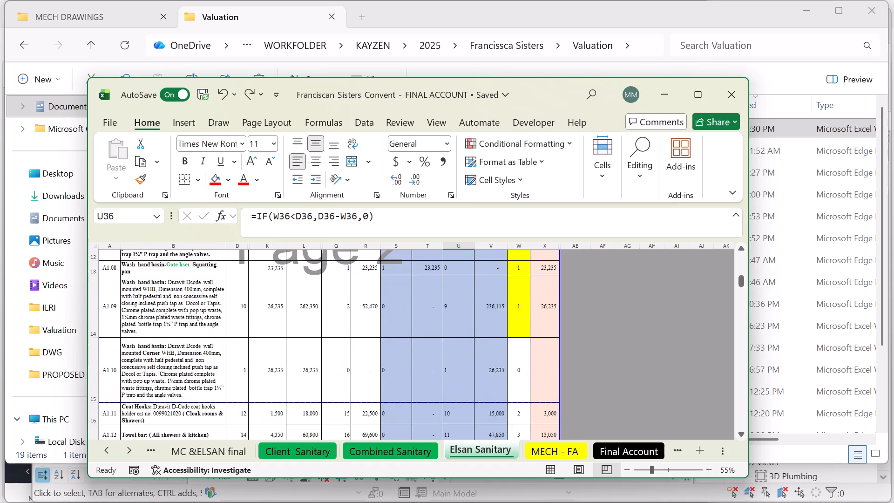
{"action": "scroll", "coordinate": [483, 361], "scroll_direction": "down", "scroll_amount": 20}
{"action": "scroll", "coordinate": [483, 361], "scroll_direction": "down", "scroll_amount": 14}
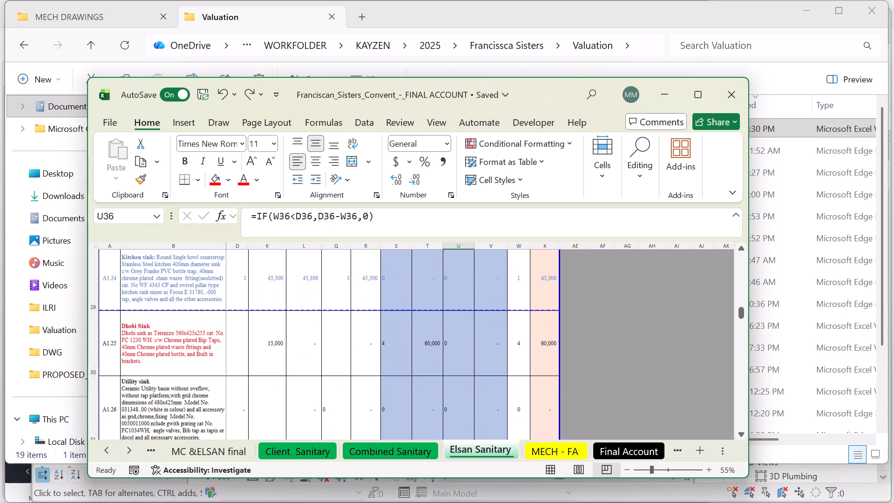
{"action": "scroll", "coordinate": [484, 361], "scroll_direction": "down", "scroll_amount": 6}
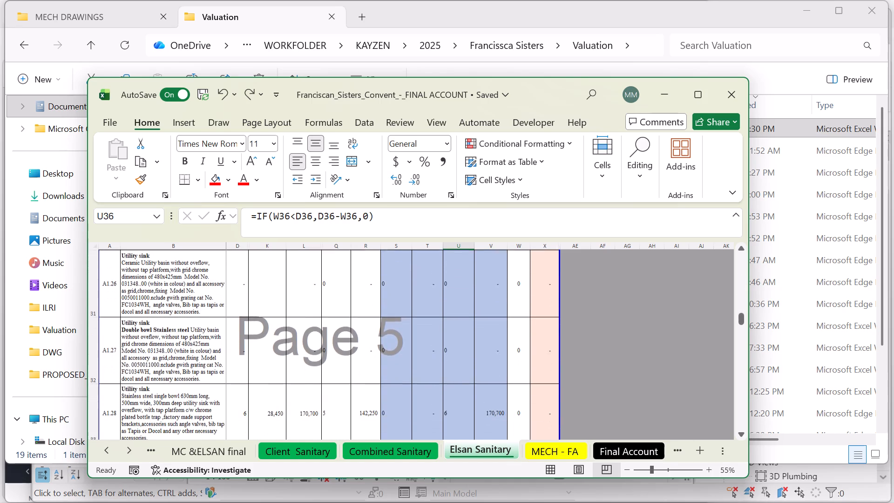
{"action": "left_click", "coordinate": [696, 101]}
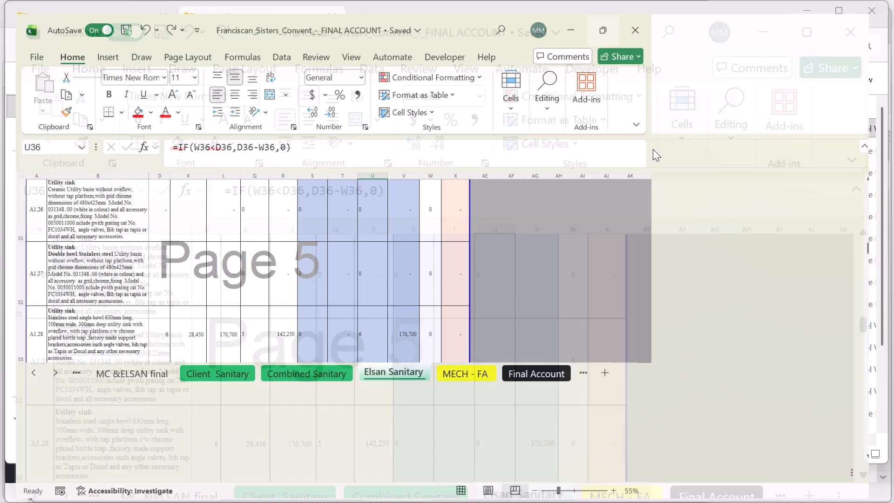
{"action": "scroll", "coordinate": [367, 305], "scroll_direction": "up", "scroll_amount": 11}
{"action": "scroll", "coordinate": [384, 288], "scroll_direction": "down", "scroll_amount": 18}
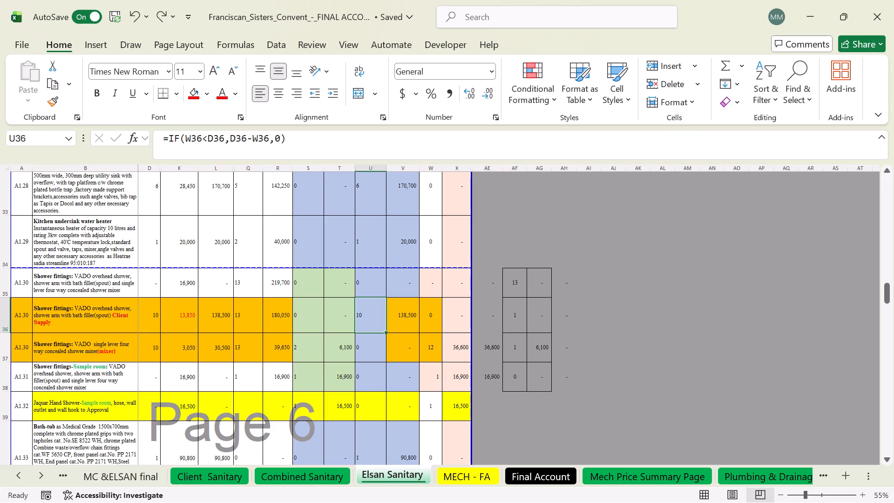
{"action": "scroll", "coordinate": [426, 335], "scroll_direction": "down", "scroll_amount": 2}
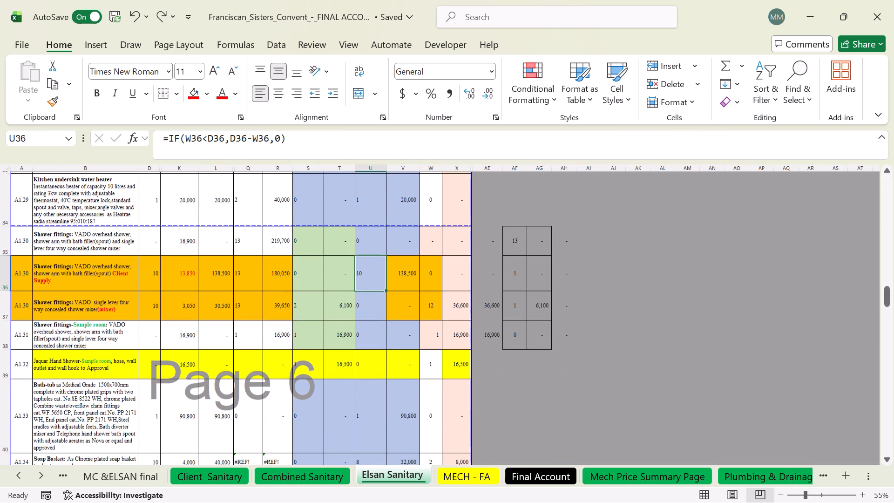
Copy the formatting of the bath-tub quantity cell W40 onto W38:W39 on the Elsan Sanitary sheet with Format Painter.
{"action": "left_click", "coordinate": [436, 306]}
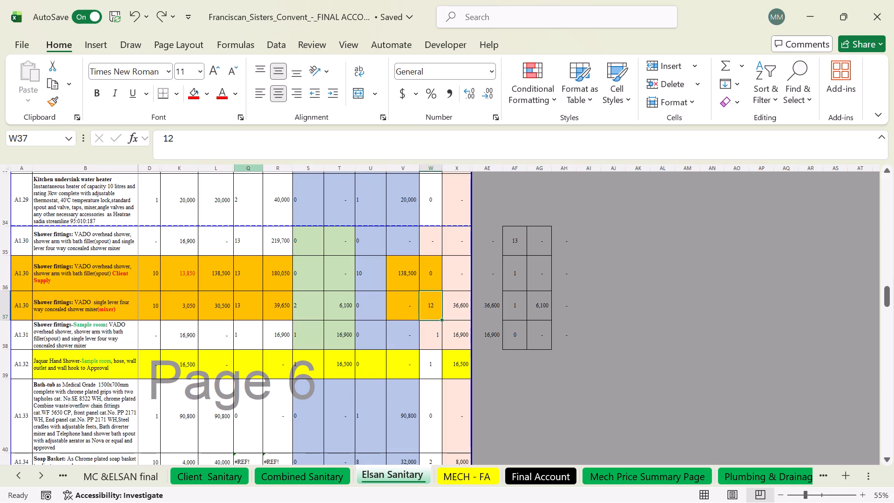
{"action": "left_click", "coordinate": [424, 418]}
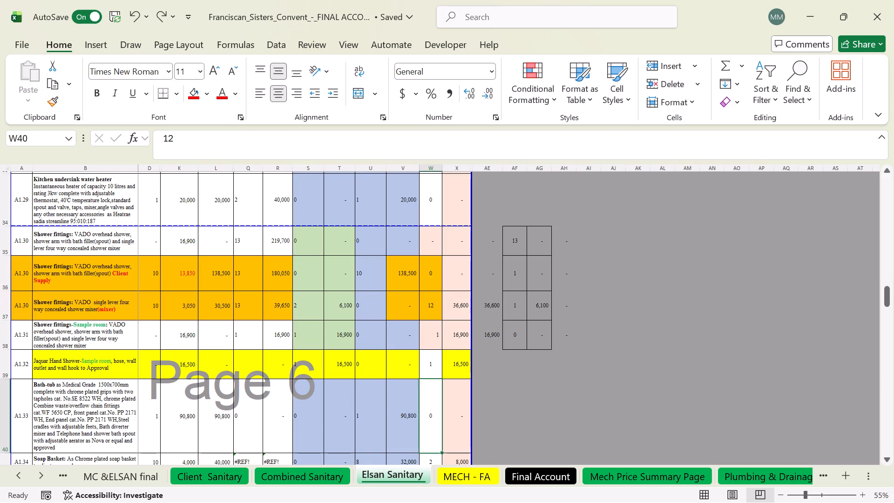
{"action": "left_click", "coordinate": [52, 98]}
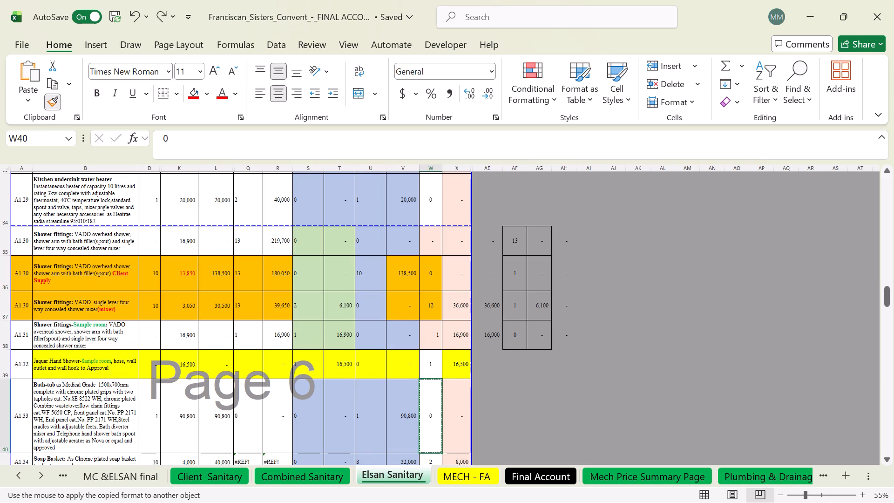
{"action": "left_click_drag", "start_coordinate": [425, 368], "coordinate": [428, 334]}
{"action": "left_click", "coordinate": [448, 401]}
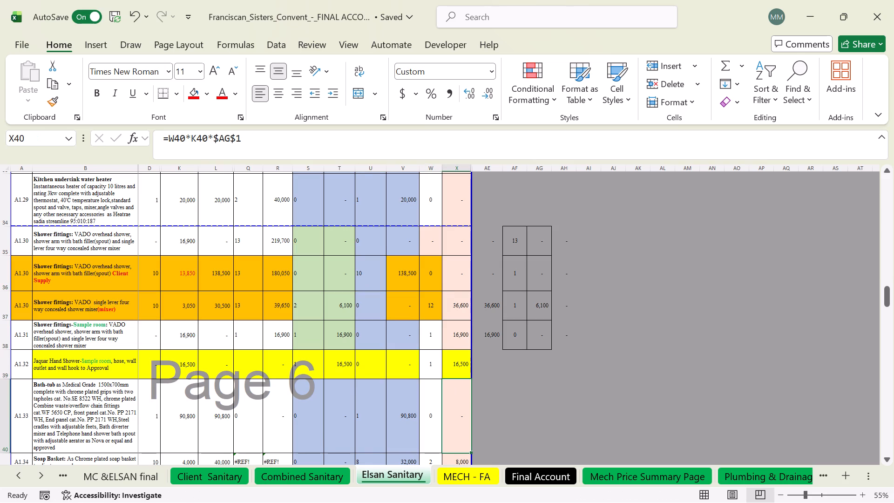
Examine the remaining sanitary supply rows and total on Elsan Sanitary, and inspect the bath-tub omission cost V40 on Combined Sanitary.
{"action": "scroll", "coordinate": [448, 302], "scroll_direction": "down", "scroll_amount": 9}
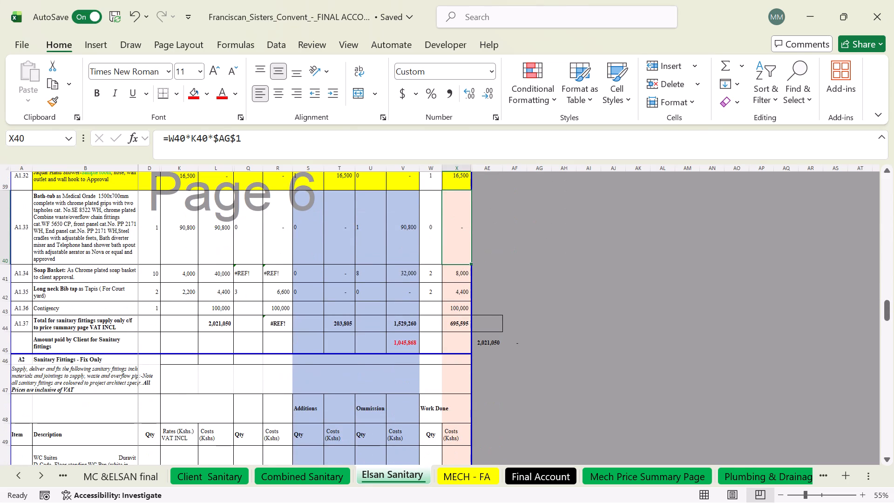
{"action": "scroll", "coordinate": [447, 315], "scroll_direction": "up", "scroll_amount": 7}
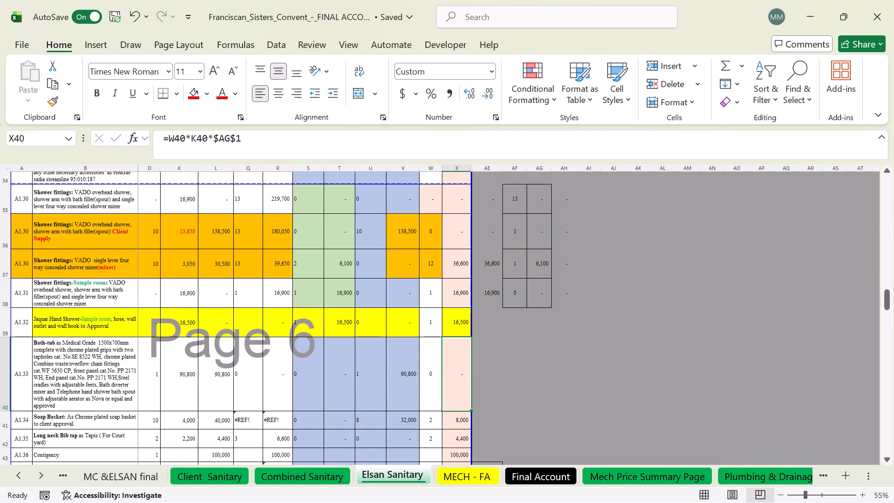
{"action": "left_click", "coordinate": [295, 481]}
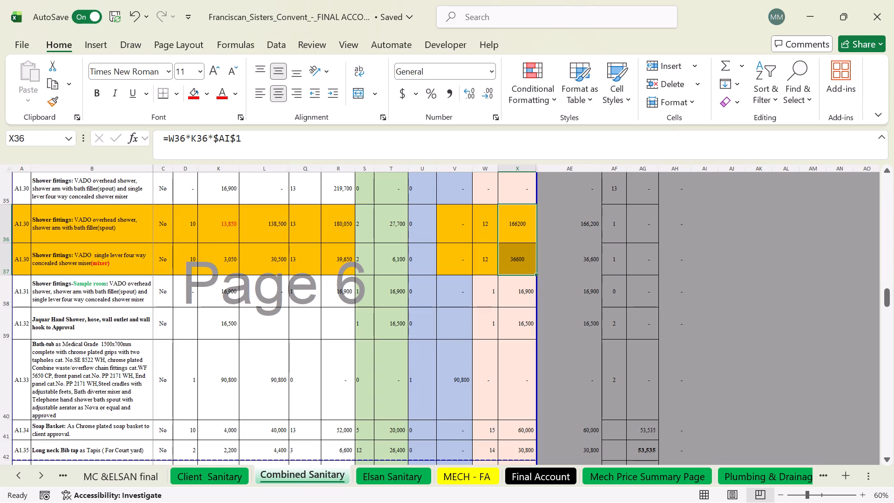
{"action": "left_click", "coordinate": [440, 369]}
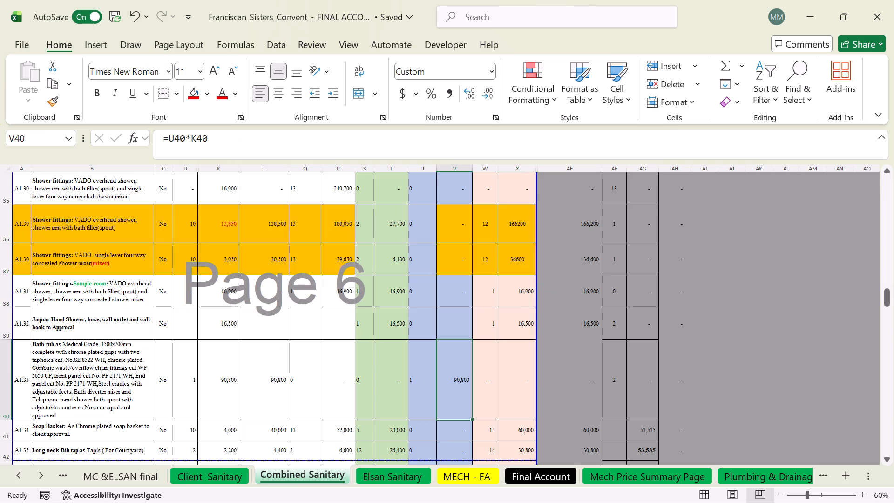
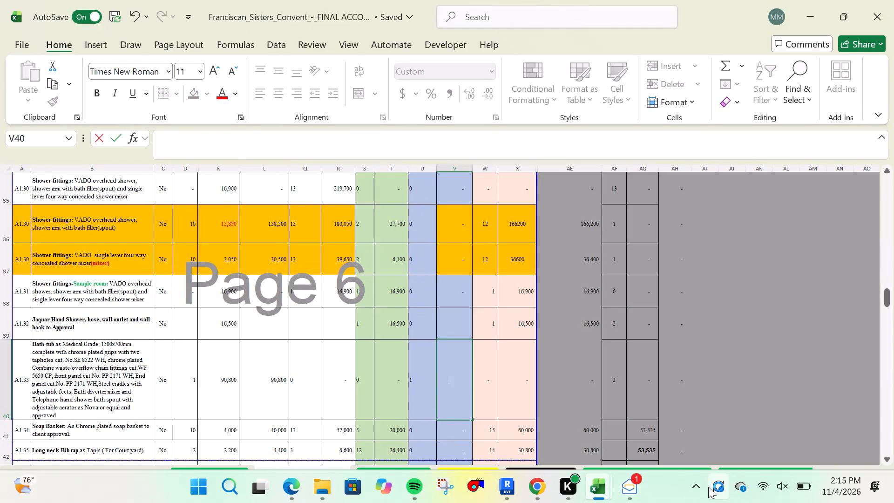
Switch to Edge and examine the Anne unit rates for items A to F and the payment summary in the high wall air conditioner cost PDF.
{"action": "key", "text": "Escape"}
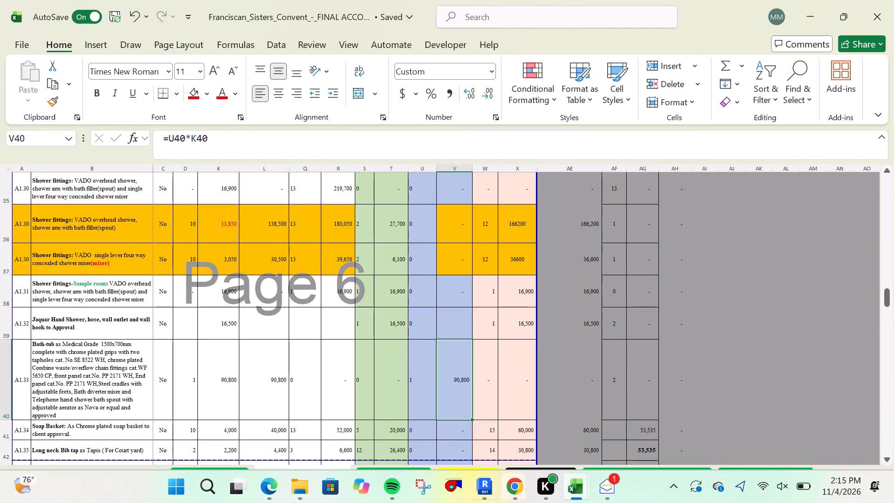
{"action": "left_click", "coordinate": [275, 483]}
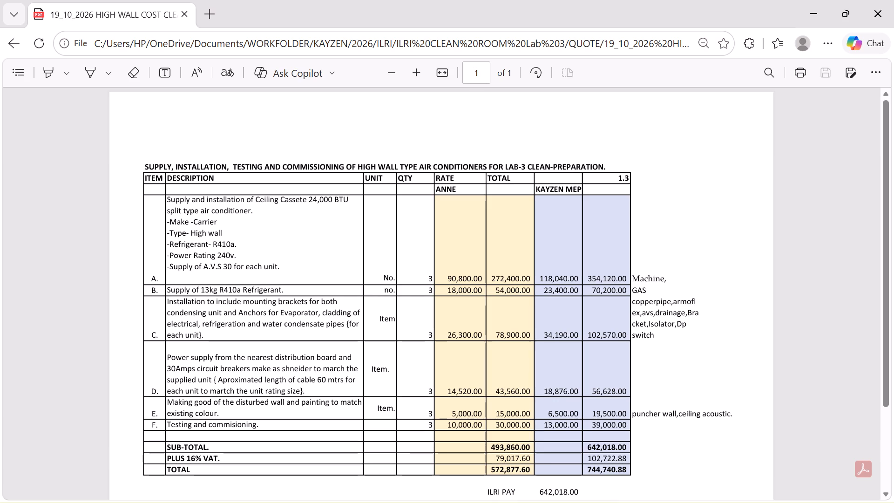
{"action": "left_click_drag", "start_coordinate": [448, 426], "coordinate": [478, 427]}
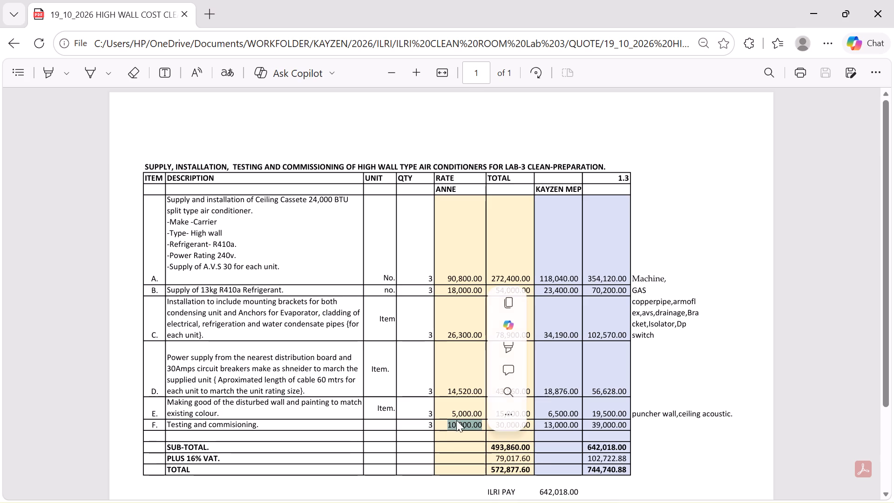
{"action": "left_click", "coordinate": [455, 418]}
{"action": "left_click_drag", "start_coordinate": [453, 412], "coordinate": [479, 414]}
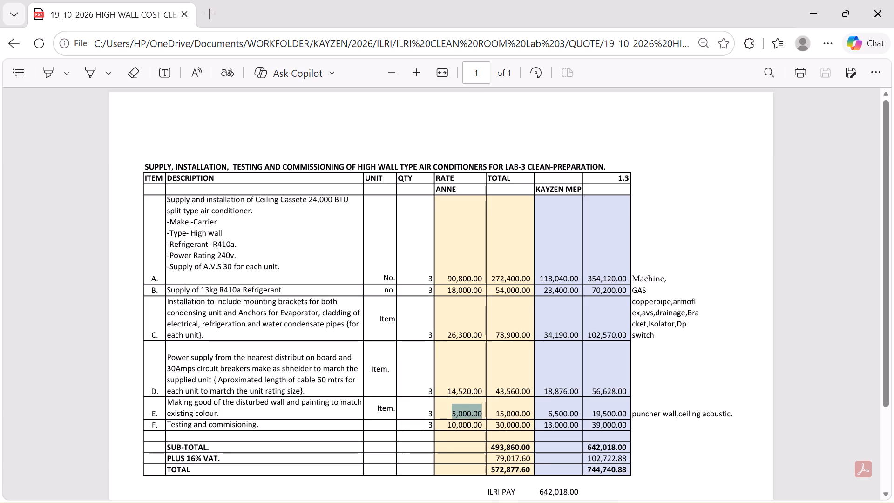
{"action": "left_click_drag", "start_coordinate": [479, 414], "coordinate": [479, 414]}
{"action": "left_click", "coordinate": [456, 388]}
{"action": "left_click_drag", "start_coordinate": [448, 389], "coordinate": [474, 391]}
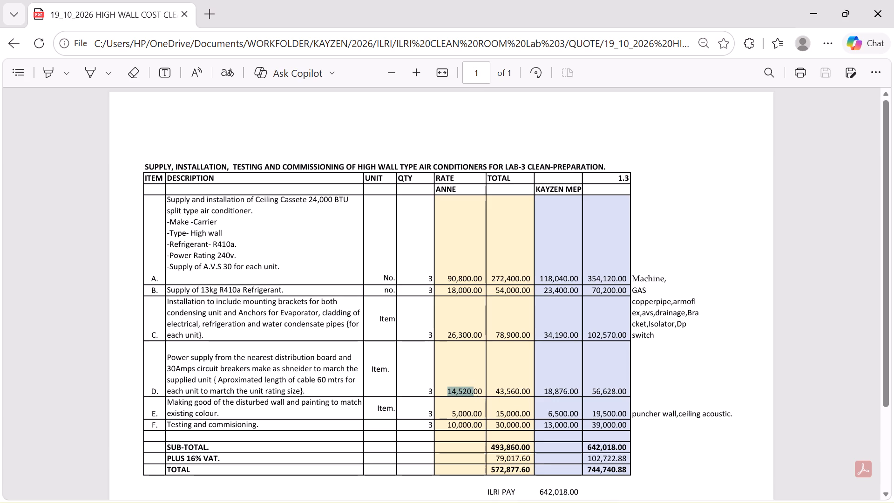
{"action": "left_click_drag", "start_coordinate": [474, 391], "coordinate": [479, 391]}
{"action": "left_click", "coordinate": [454, 338]}
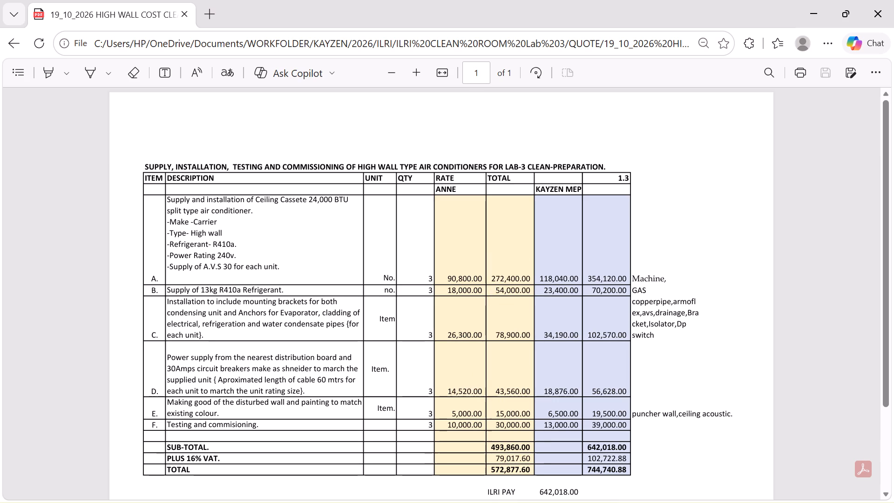
{"action": "left_click_drag", "start_coordinate": [448, 332], "coordinate": [481, 334]}
{"action": "left_click", "coordinate": [448, 289]}
{"action": "left_click_drag", "start_coordinate": [448, 289], "coordinate": [480, 291]}
{"action": "left_click", "coordinate": [454, 277]}
{"action": "left_click_drag", "start_coordinate": [448, 279], "coordinate": [478, 279]}
{"action": "scroll", "coordinate": [353, 319], "scroll_direction": "down", "scroll_amount": 1}
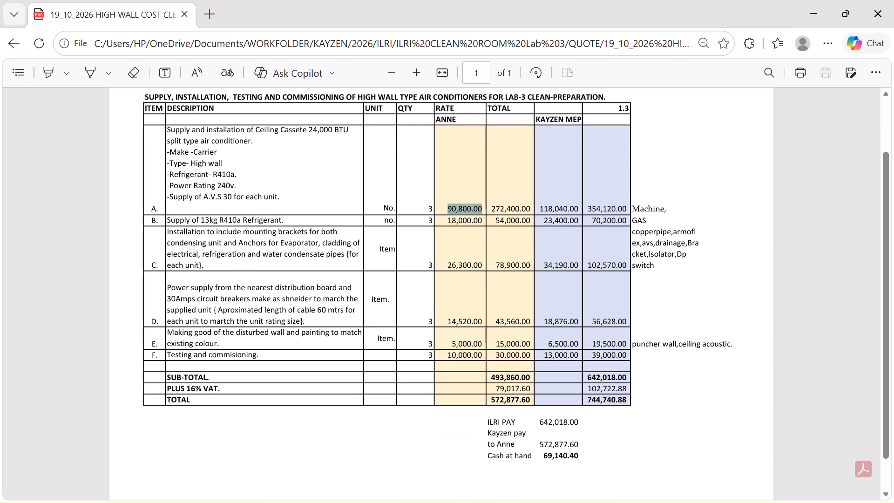
{"action": "scroll", "coordinate": [251, 301], "scroll_direction": "down", "scroll_amount": 3}
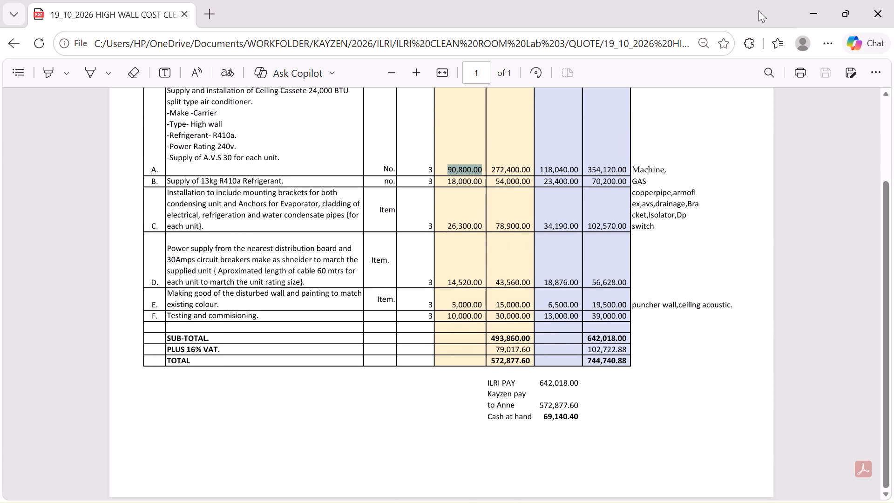
{"action": "left_click", "coordinate": [805, 11]}
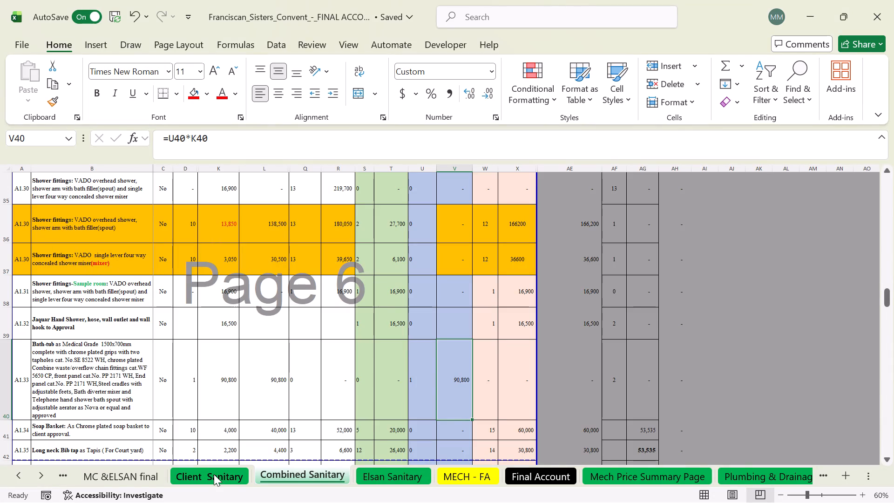
Inspect the supply-only sanitary fittings total rows in the Franciscan Sisters Convent workbook, on Combined Sanitary and on Client Sanitary.
{"action": "scroll", "coordinate": [258, 420], "scroll_direction": "down", "scroll_amount": 3}
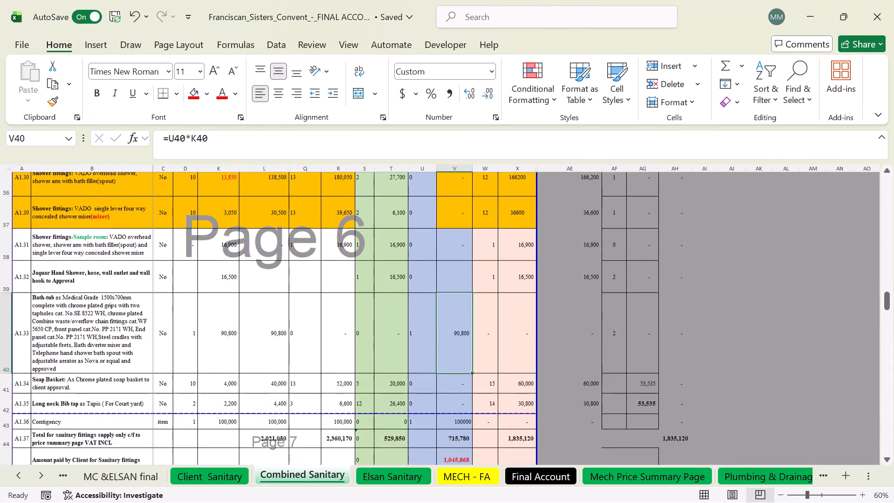
{"action": "scroll", "coordinate": [258, 420], "scroll_direction": "down", "scroll_amount": 5}
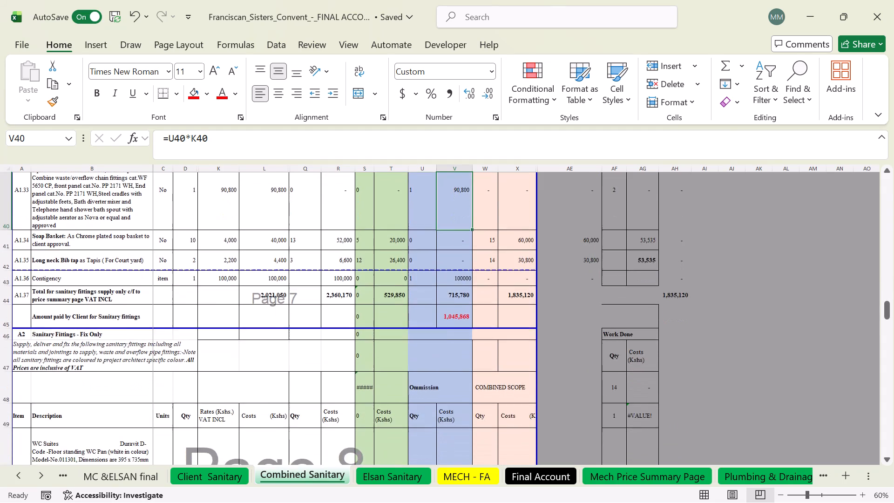
{"action": "scroll", "coordinate": [258, 420], "scroll_direction": "up", "scroll_amount": 1}
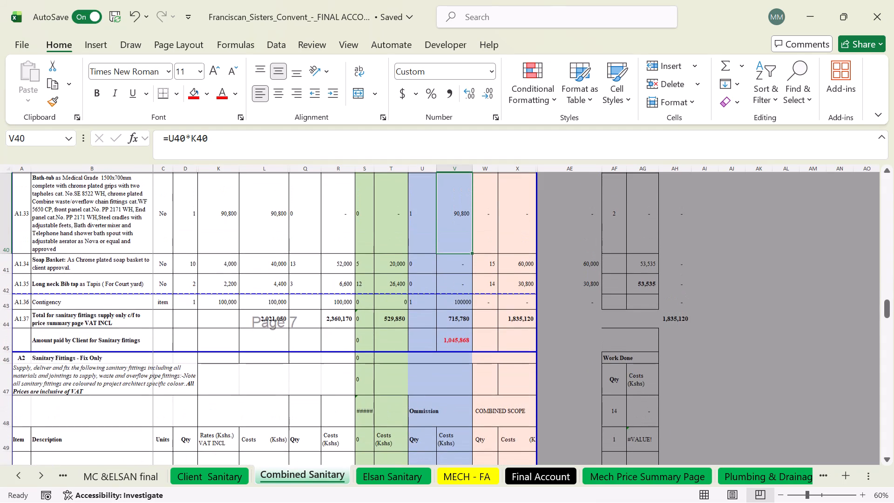
{"action": "left_click", "coordinate": [520, 317]}
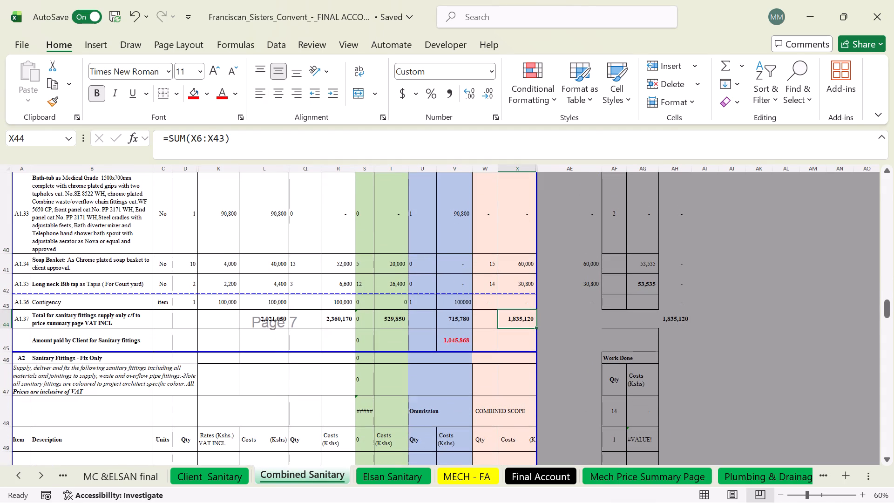
{"action": "left_click", "coordinate": [211, 478]}
{"action": "scroll", "coordinate": [188, 353], "scroll_direction": "down", "scroll_amount": 5}
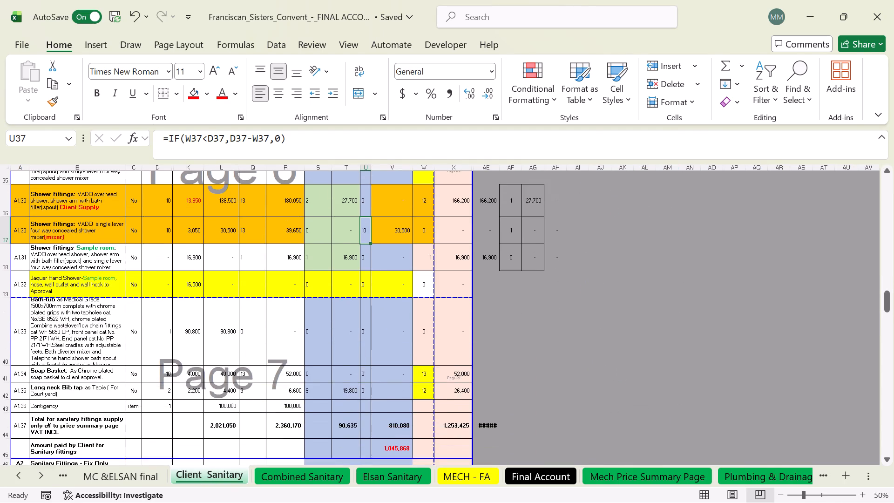
{"action": "scroll", "coordinate": [188, 362], "scroll_direction": "down", "scroll_amount": 10}
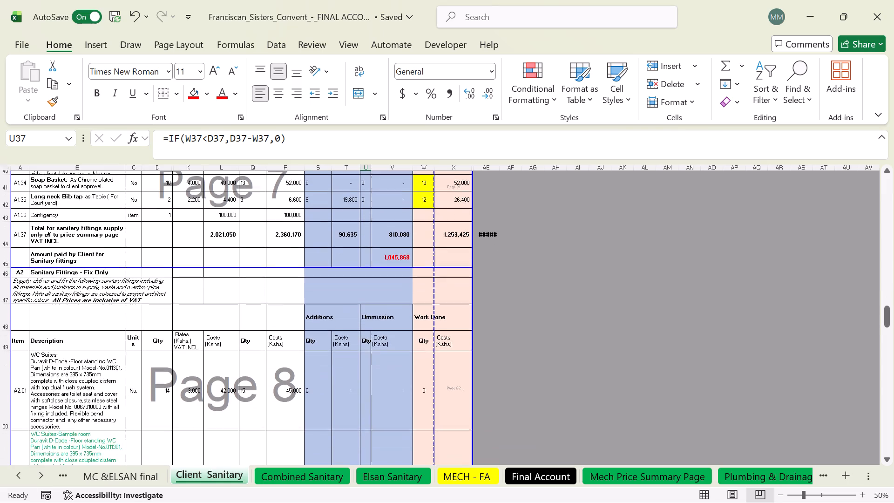
{"action": "scroll", "coordinate": [188, 362], "scroll_direction": "down", "scroll_amount": 1}
{"action": "scroll", "coordinate": [189, 362], "scroll_direction": "up", "scroll_amount": 2}
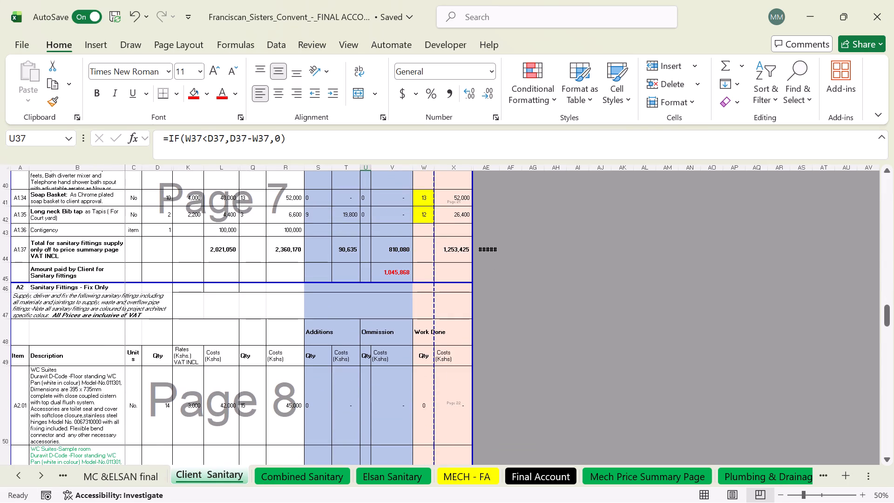
{"action": "left_click", "coordinate": [495, 278]}
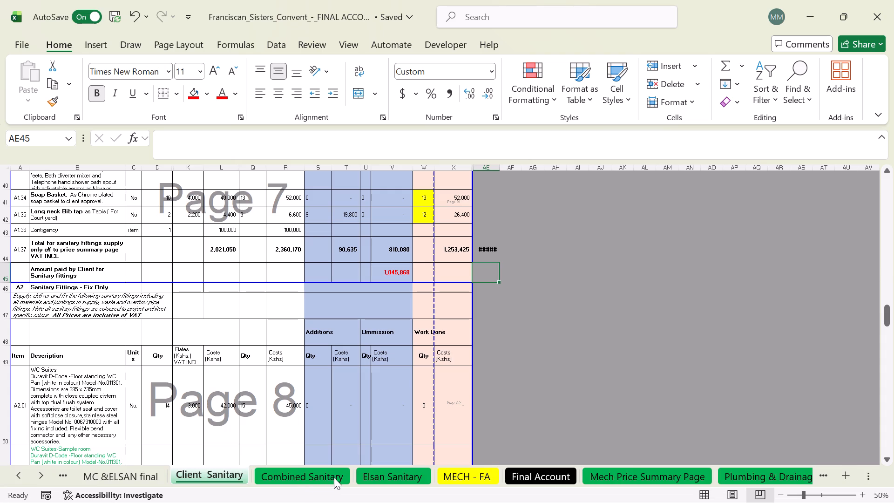
Link cell AE44 on Combined Sanitary to the Client Sanitary supply-only work-done total in X44.
{"action": "left_click_drag", "start_coordinate": [312, 476], "coordinate": [312, 470]}
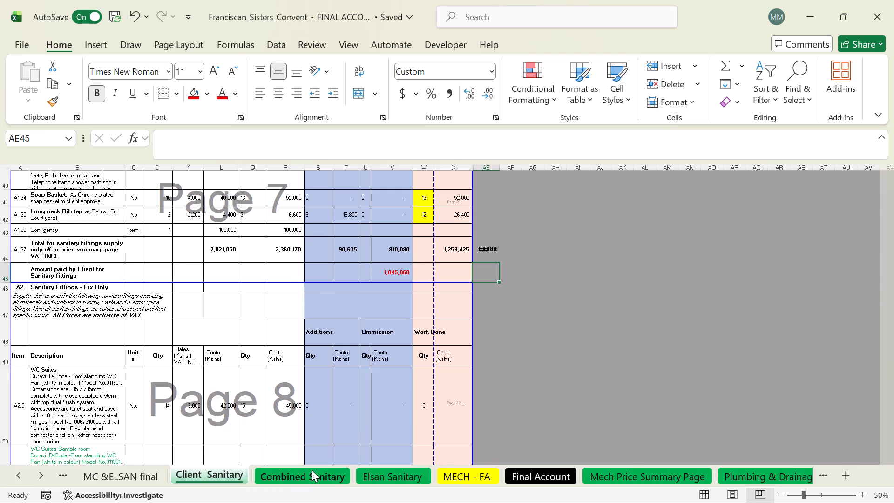
{"action": "left_click", "coordinate": [550, 319]}
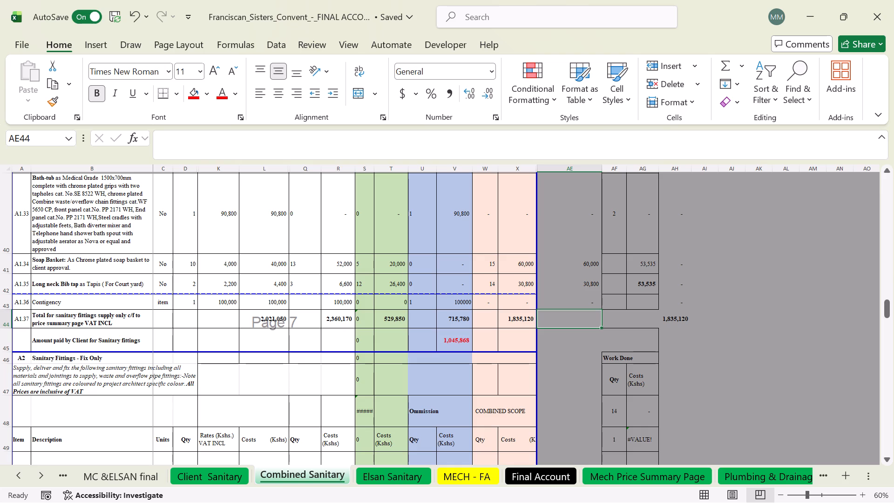
{"action": "key", "text": "equal"}
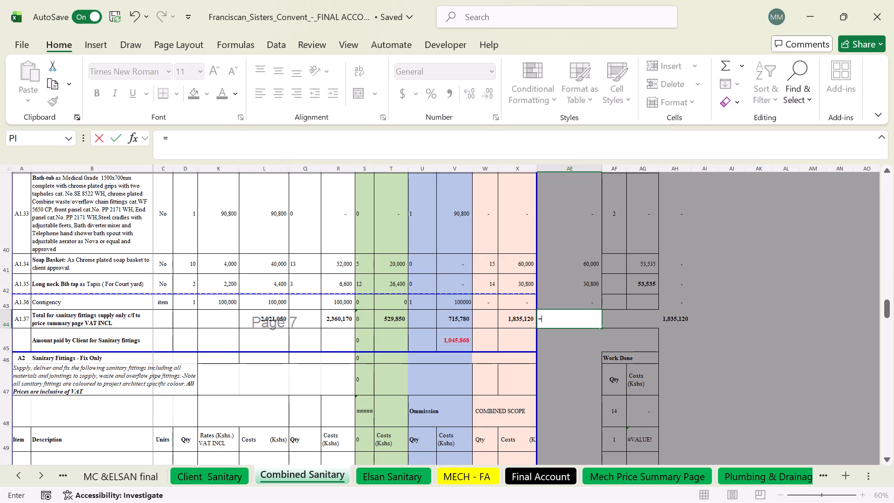
{"action": "left_click", "coordinate": [219, 477]}
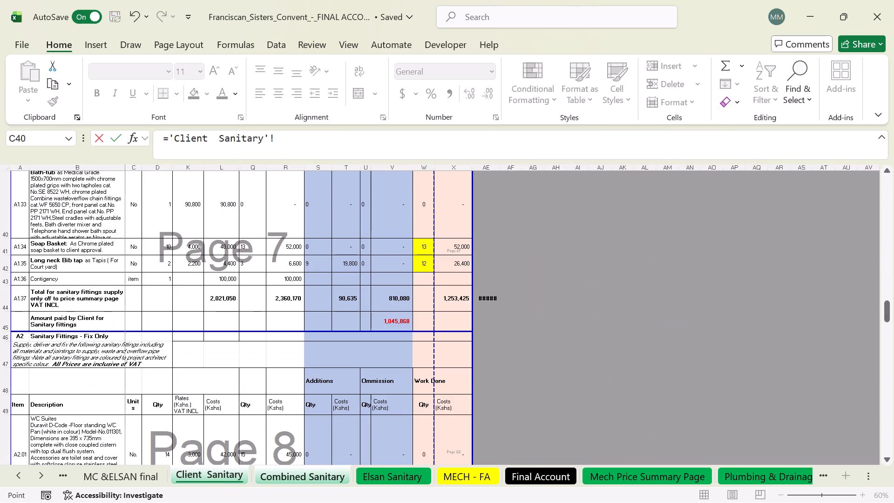
{"action": "left_click", "coordinate": [449, 303]}
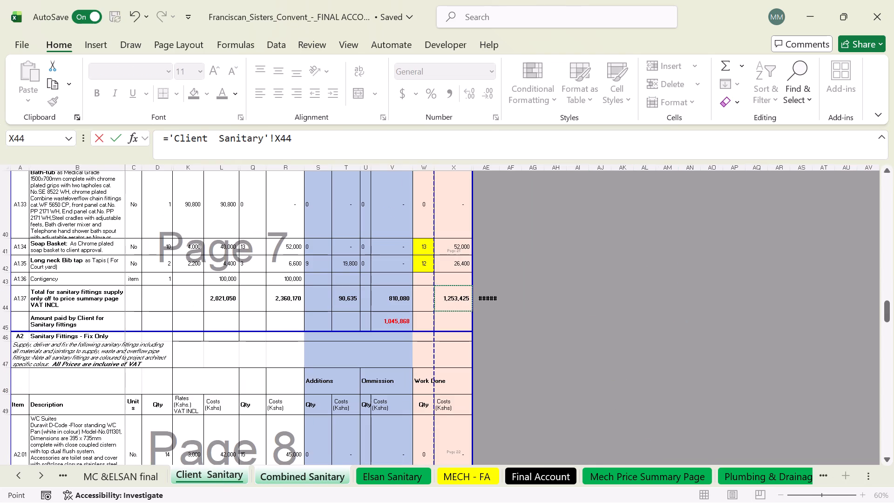
{"action": "key", "text": "Return"}
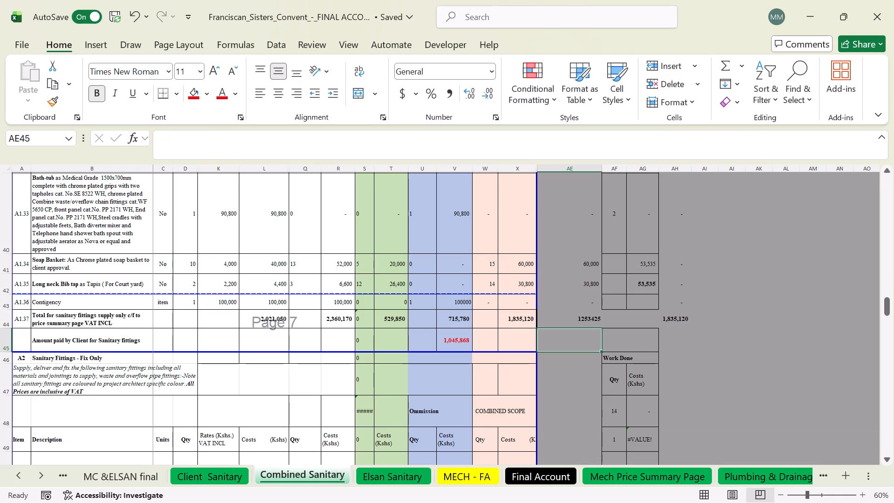
Link cell AE45 on Combined Sanitary to the Elsan Sanitary supply-only total in X44.
{"action": "key", "text": "equal"}
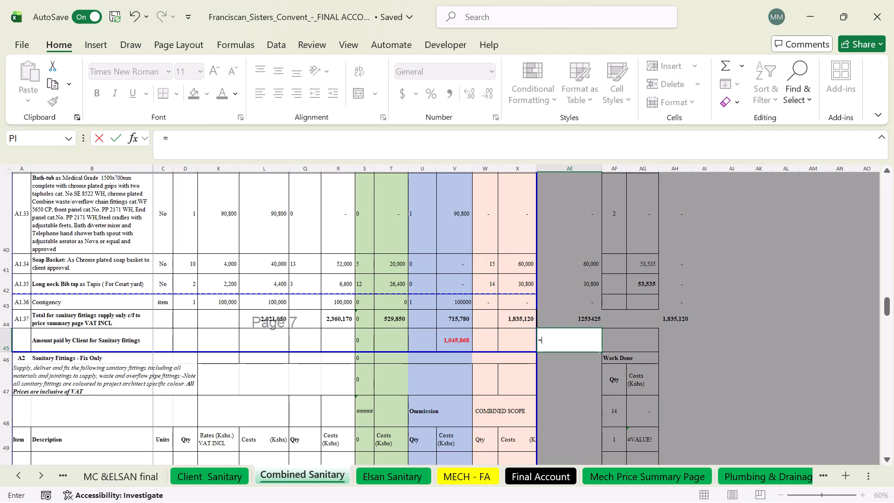
{"action": "left_click", "coordinate": [386, 477]}
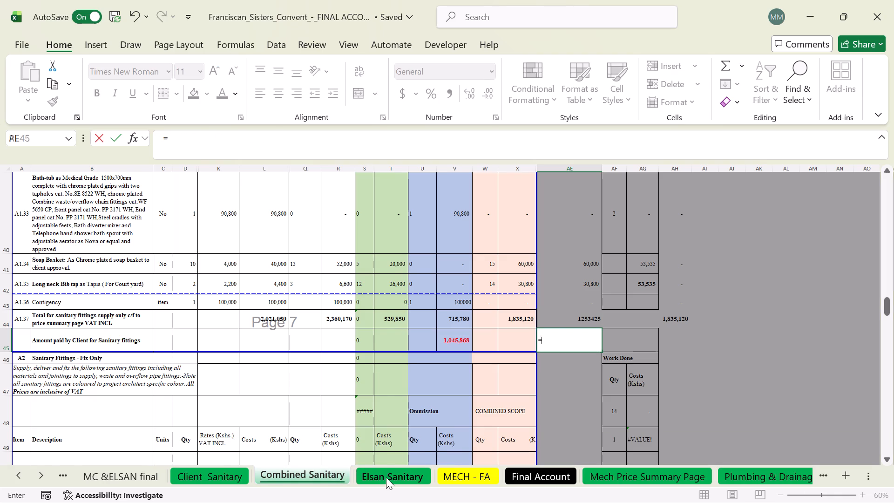
{"action": "scroll", "coordinate": [438, 373], "scroll_direction": "down", "scroll_amount": 4}
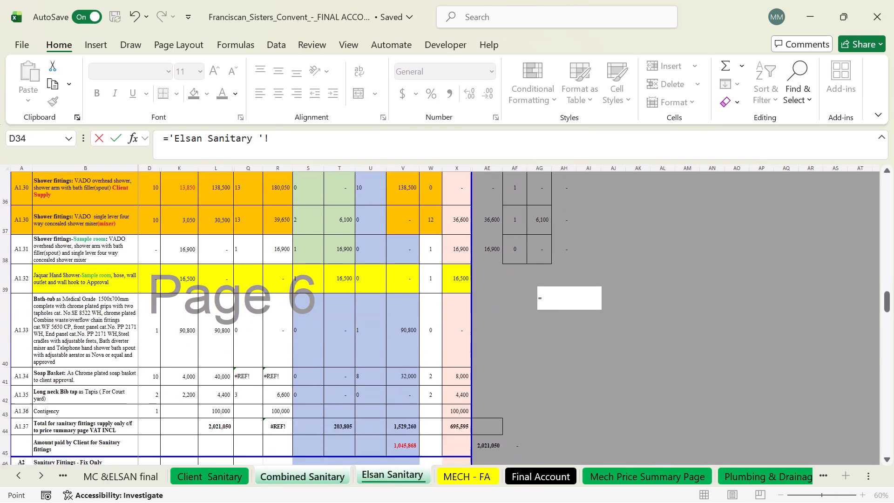
{"action": "scroll", "coordinate": [438, 373], "scroll_direction": "down", "scroll_amount": 2}
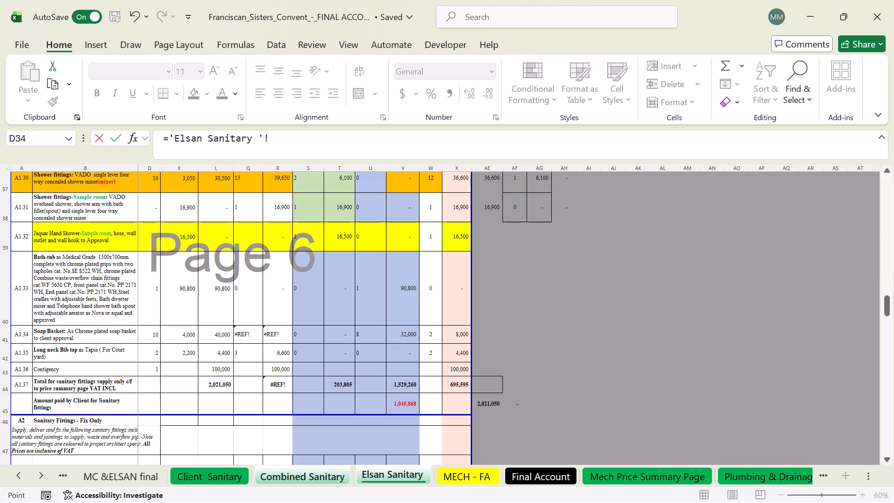
{"action": "left_click", "coordinate": [464, 386]}
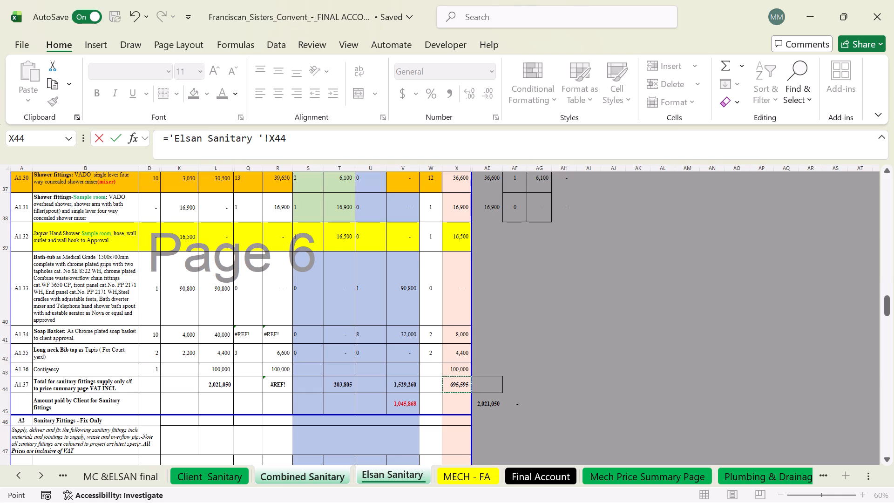
{"action": "key", "text": "Return"}
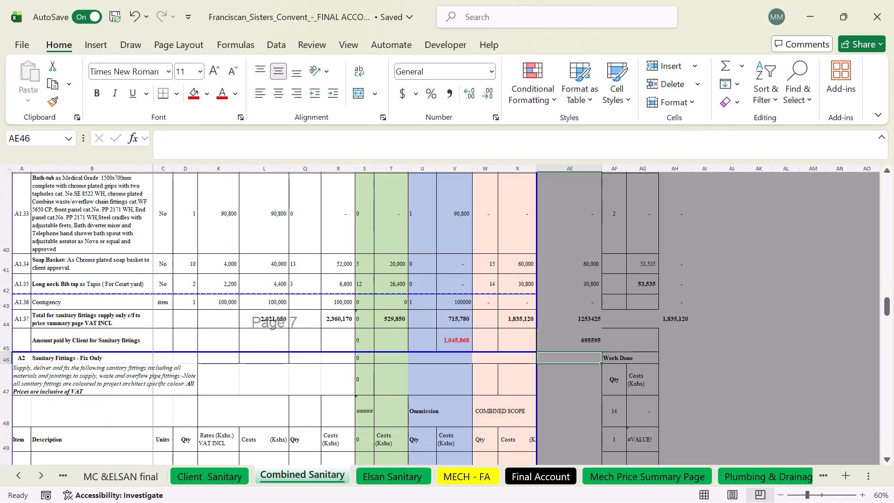
Examine the supply-only totals behind AE44 and AE45 on Client Sanitary and Elsan Sanitary, including the Elsan Contingency work-done cost formula.
{"action": "left_click_drag", "start_coordinate": [578, 318], "coordinate": [579, 335]}
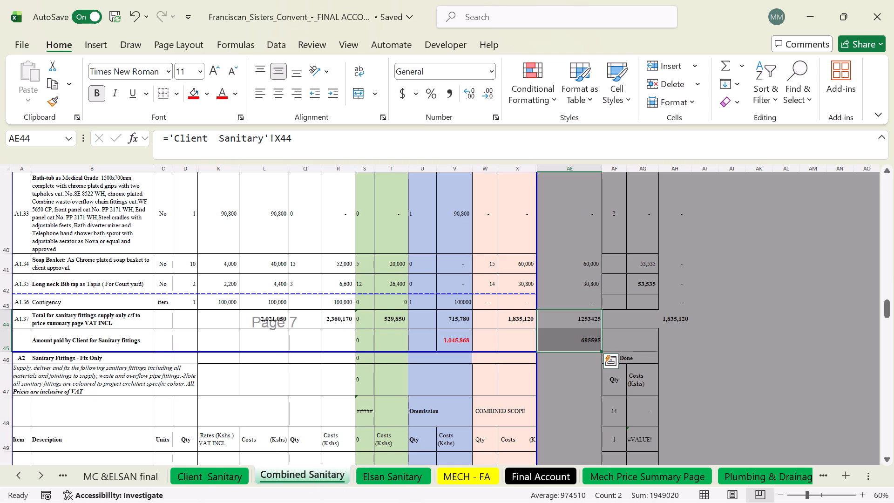
{"action": "left_click", "coordinate": [210, 477]}
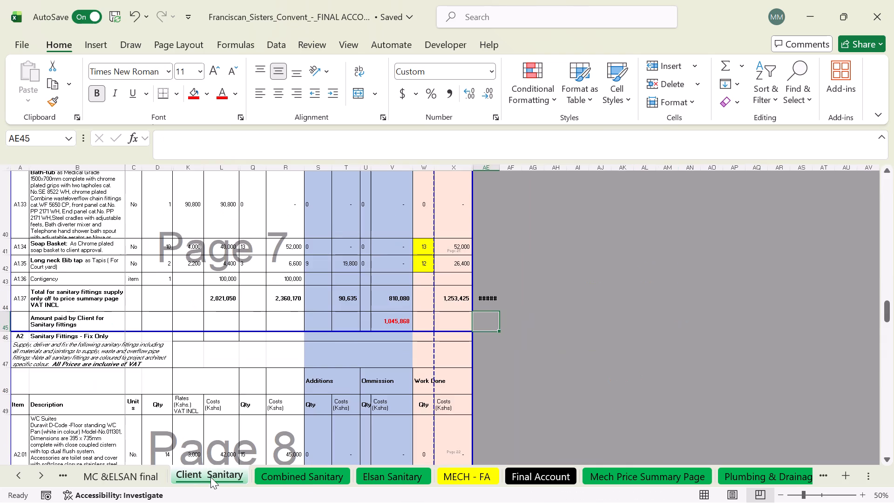
{"action": "left_click", "coordinate": [457, 301]}
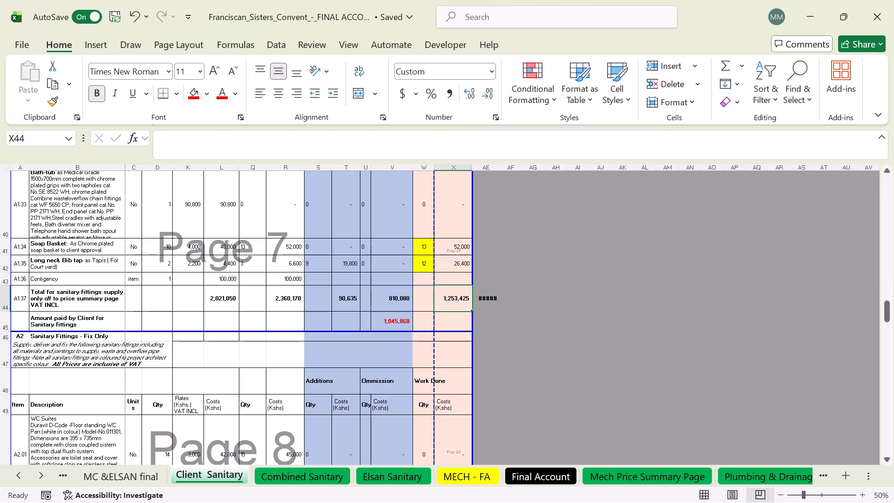
{"action": "left_click", "coordinate": [316, 474]}
{"action": "left_click", "coordinate": [578, 319]}
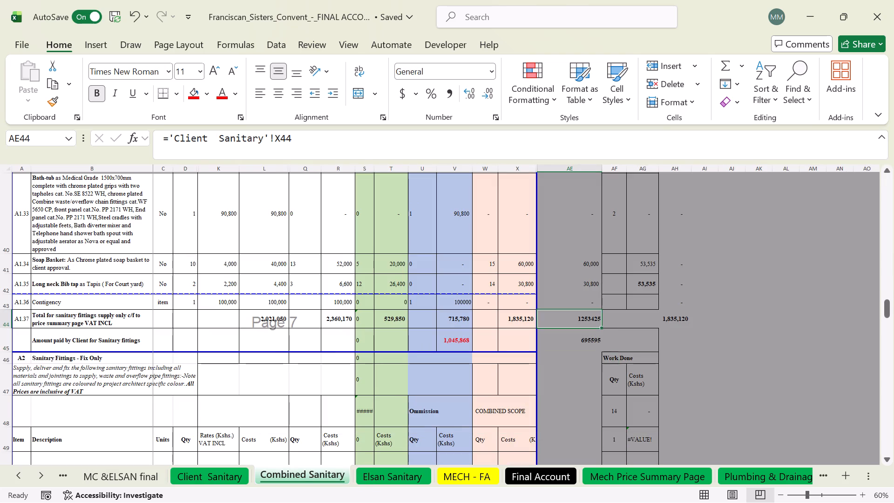
{"action": "left_click", "coordinate": [403, 470]}
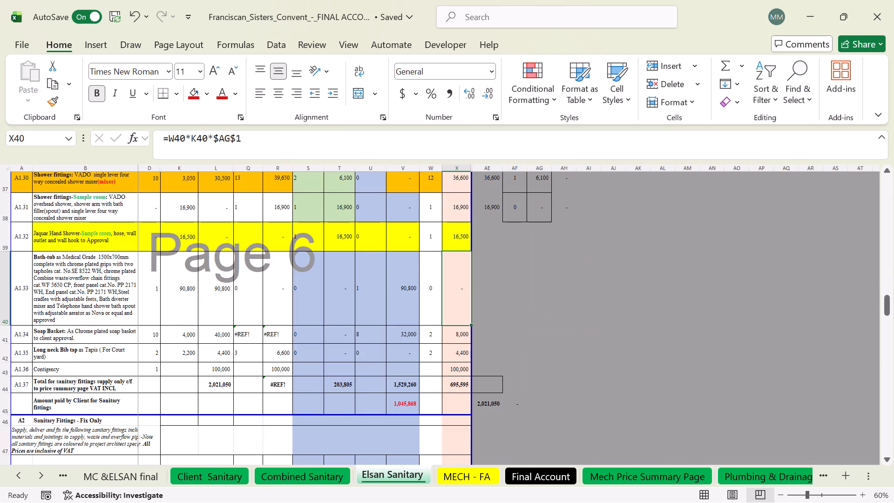
{"action": "left_click", "coordinate": [462, 385]}
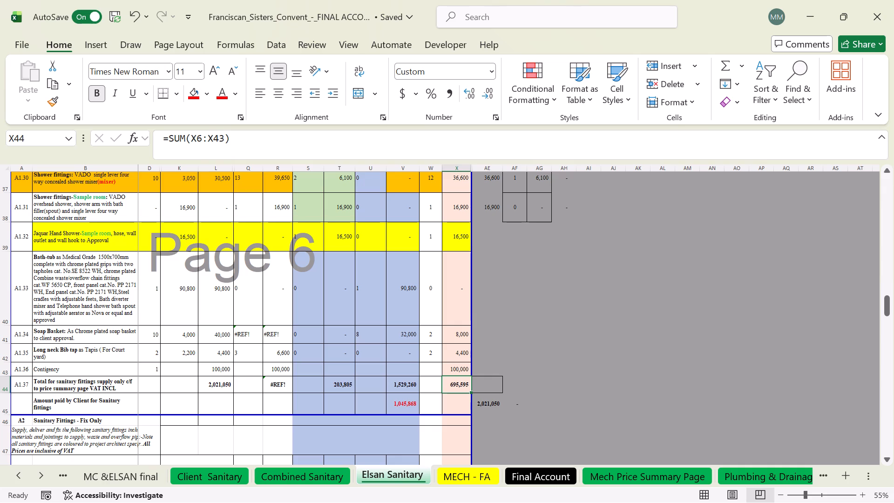
{"action": "left_click", "coordinate": [462, 369]}
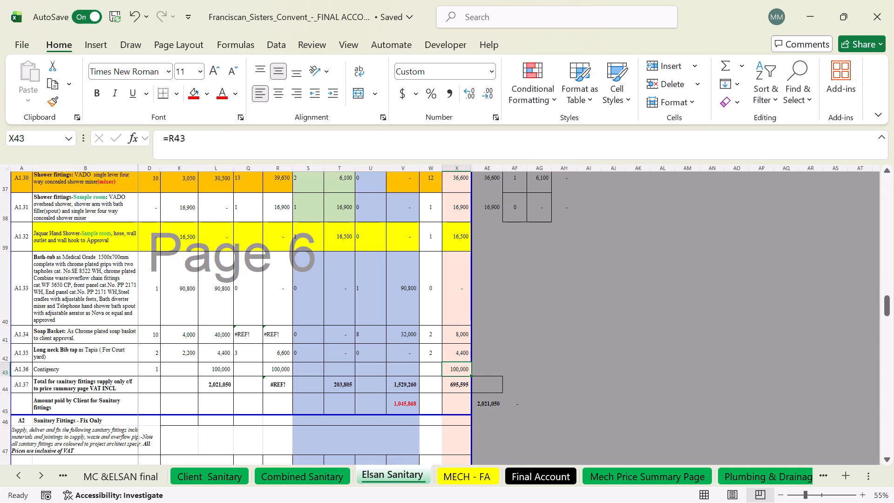
Set the Contingency work-done quantity in W43 on Elsan Sanitary to 0.
{"action": "left_click", "coordinate": [422, 371]}
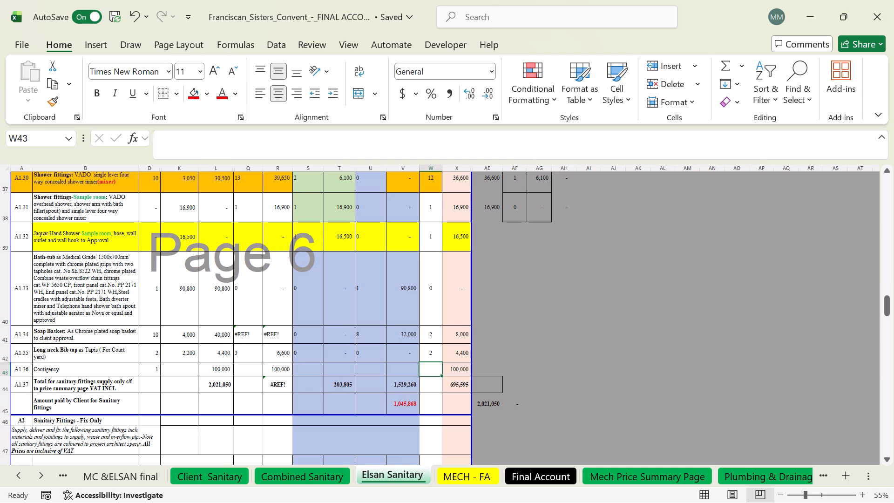
{"action": "key", "text": "0"}
{"action": "key", "text": "Return"}
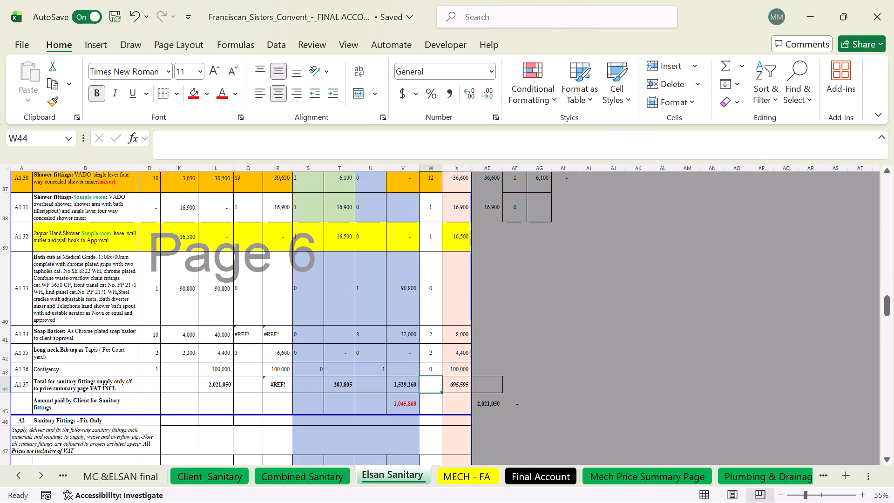
Fill the omission cost formula from the Soap Basket row in V41 down through the Contingency row in V43.
{"action": "left_click", "coordinate": [380, 370]}
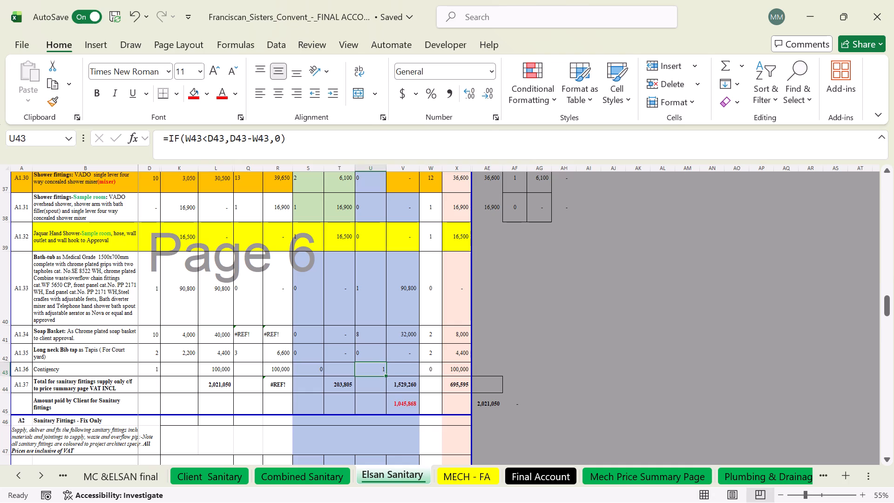
{"action": "left_click", "coordinate": [409, 329]}
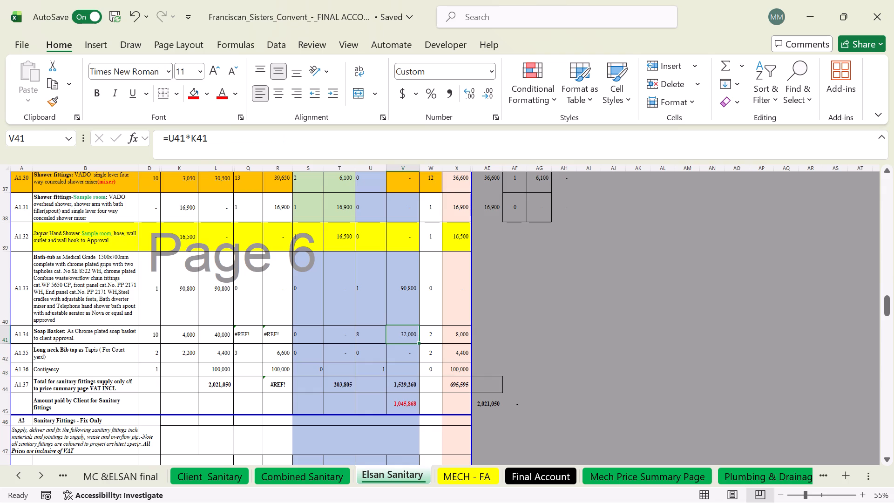
{"action": "left_click_drag", "start_coordinate": [418, 342], "coordinate": [414, 373]}
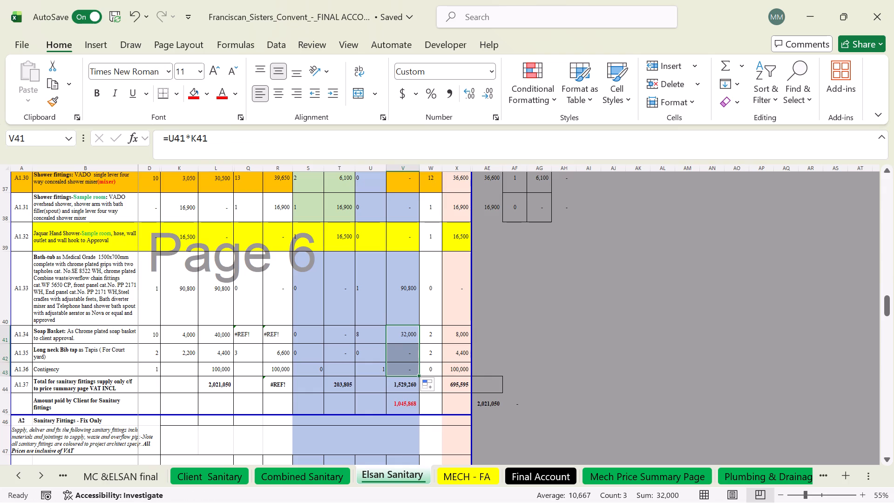
Fill the omission quantity formula in U41 and the addition quantity formula in S41 down through the Contingency row 43.
{"action": "left_click", "coordinate": [364, 336]}
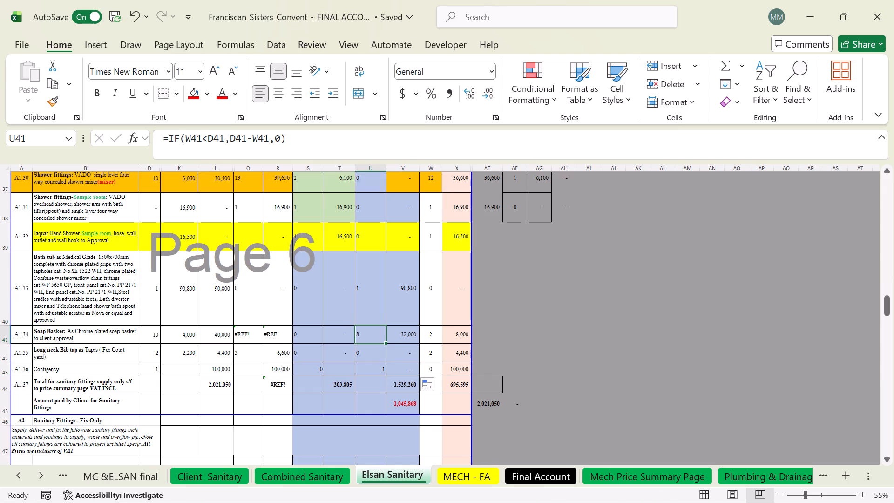
{"action": "left_click", "coordinate": [366, 351]}
{"action": "left_click", "coordinate": [371, 367]}
{"action": "left_click", "coordinate": [307, 334]}
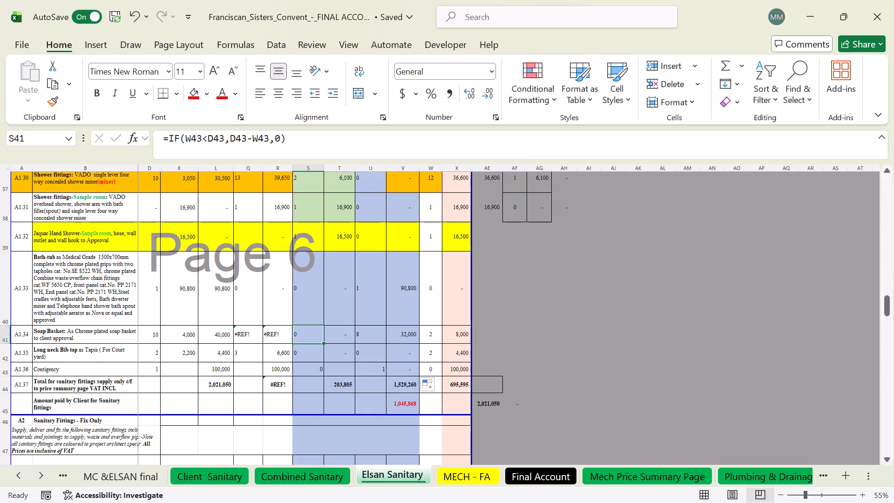
{"action": "left_click", "coordinate": [306, 371]}
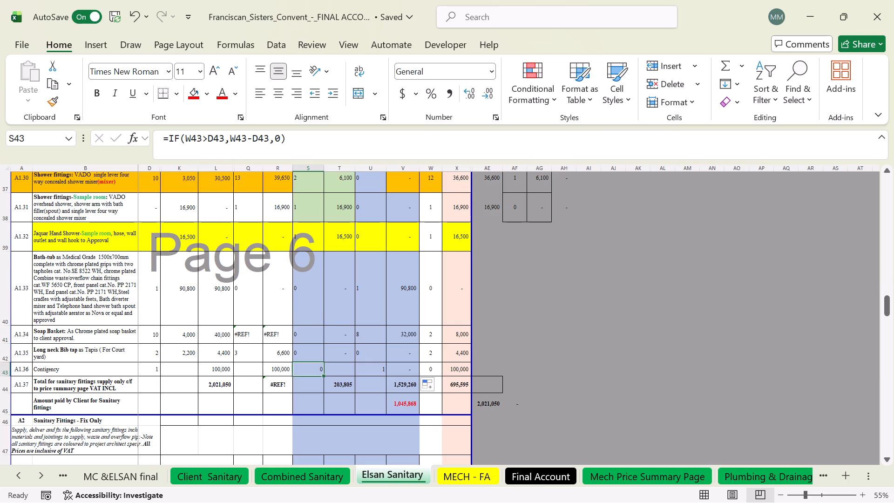
{"action": "left_click", "coordinate": [376, 367]}
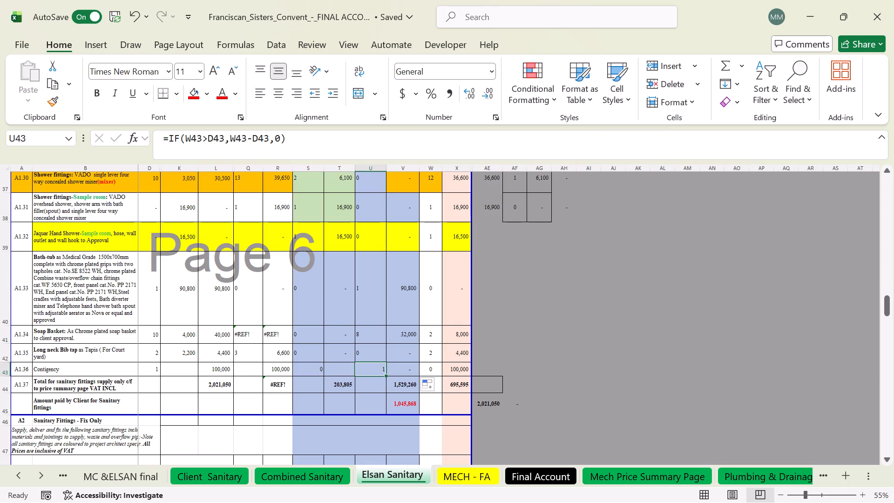
{"action": "left_click", "coordinate": [369, 335]}
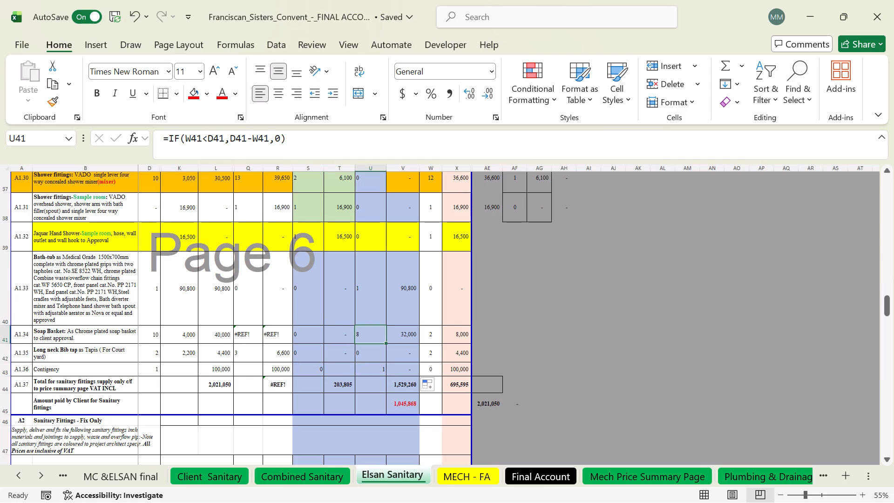
{"action": "left_click_drag", "start_coordinate": [384, 343], "coordinate": [386, 376]}
{"action": "left_click", "coordinate": [311, 334]}
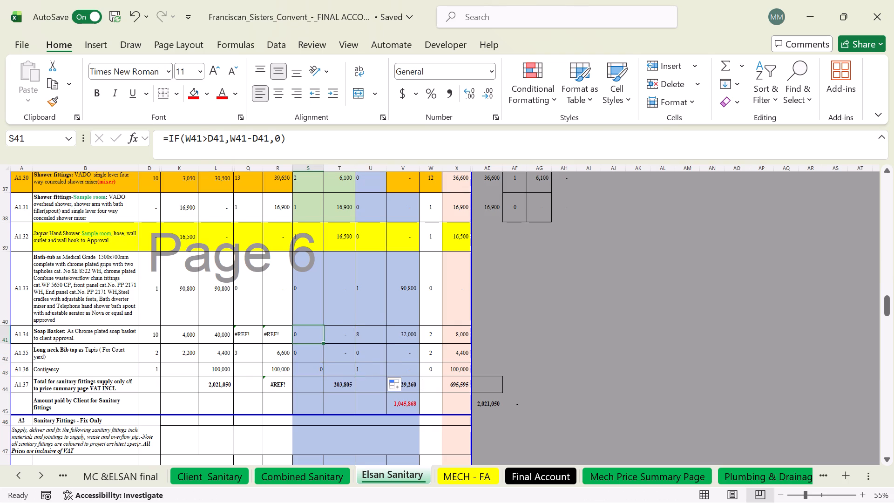
{"action": "left_click_drag", "start_coordinate": [325, 342], "coordinate": [322, 375]}
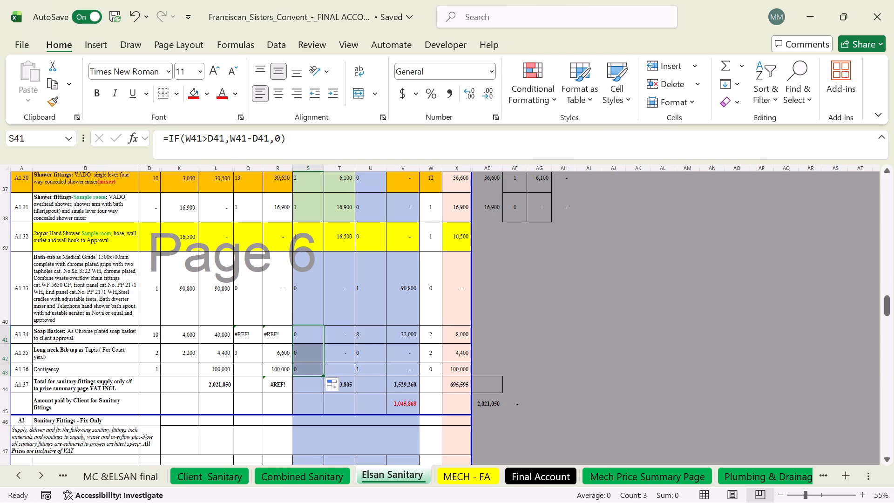
{"action": "left_click", "coordinate": [379, 372]}
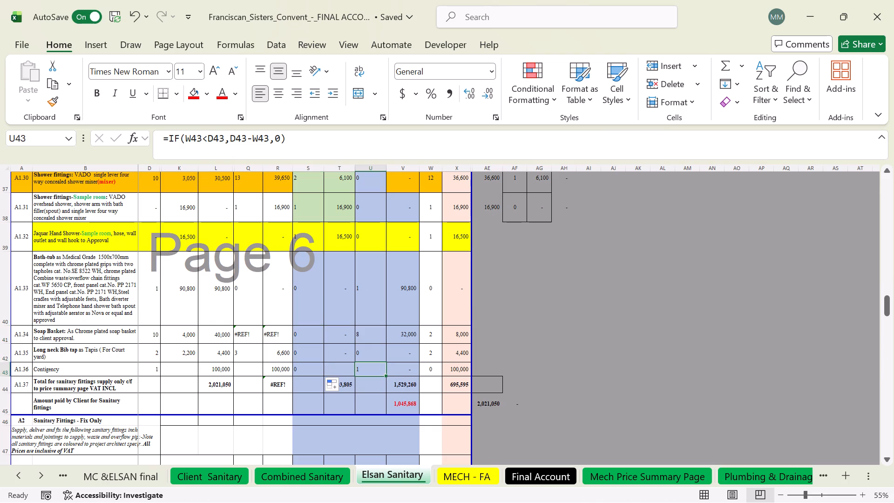
Enter a rate of 100000 for the Contingency item in K43 on Elsan Sanitary.
{"action": "left_click", "coordinate": [190, 371]}
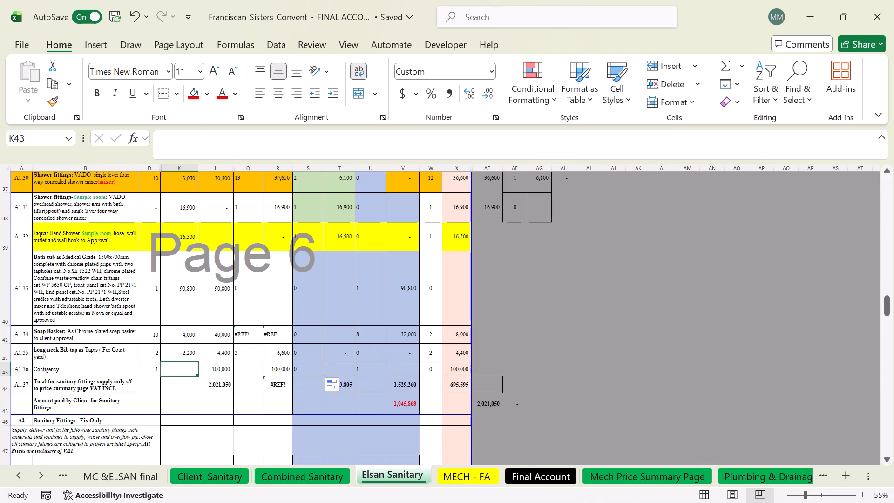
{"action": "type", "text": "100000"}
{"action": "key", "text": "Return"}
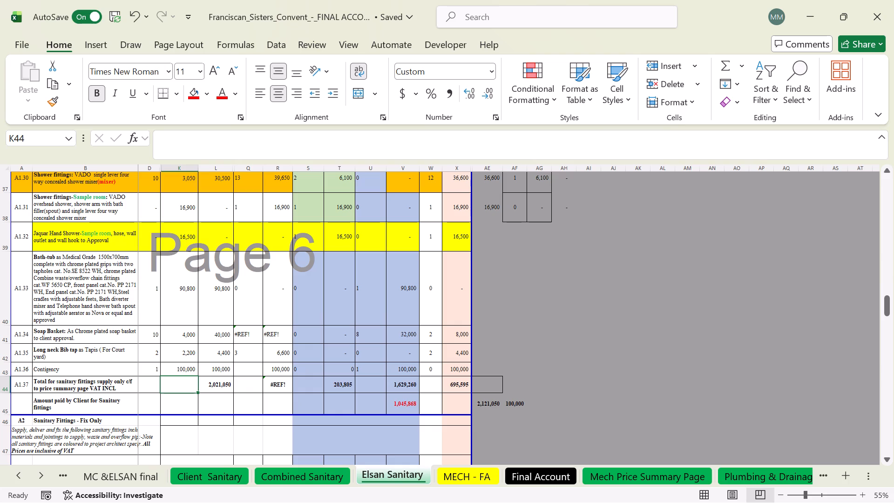
Fill the work-done cost formula from the Soap Basket row in X41 down through the Contingency row in X43.
{"action": "left_click", "coordinate": [461, 333]}
{"action": "left_click_drag", "start_coordinate": [471, 344], "coordinate": [470, 368]}
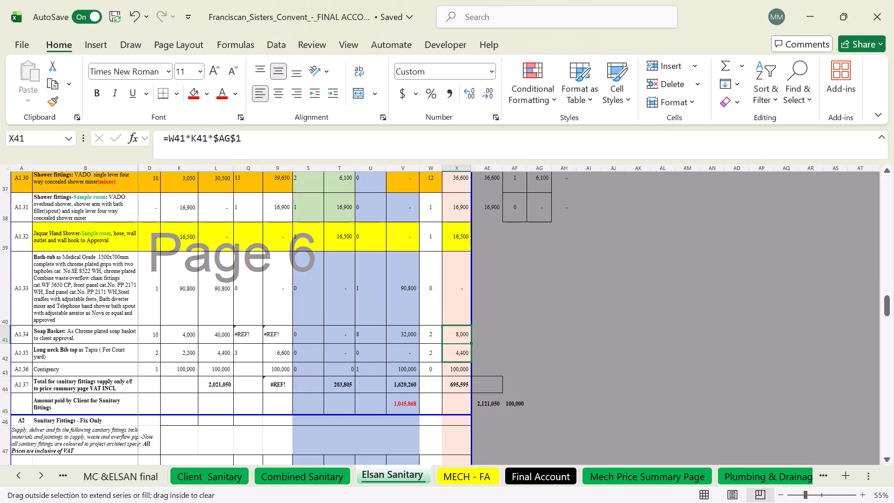
{"action": "left_click_drag", "start_coordinate": [470, 368], "coordinate": [470, 372]}
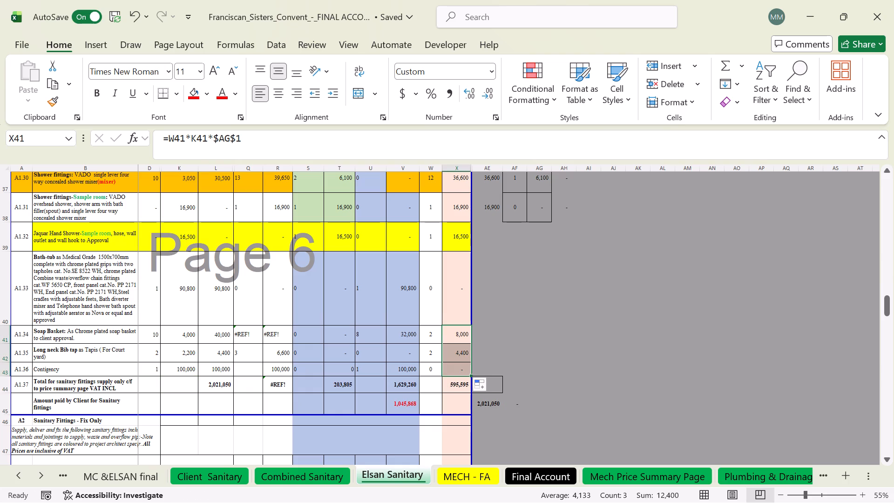
Add the linked Client and Elsan totals on Combined Sanitary with the formula =AE44+AE45 in AE46.
{"action": "left_click", "coordinate": [306, 474]}
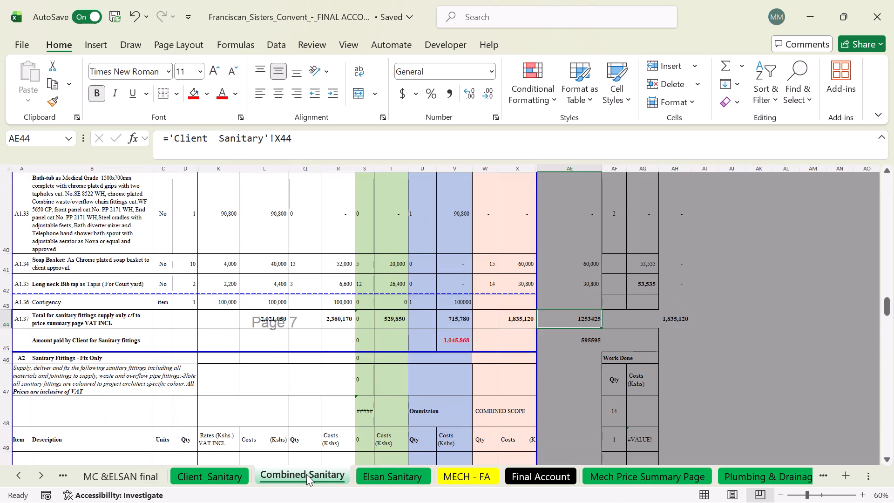
{"action": "left_click", "coordinate": [576, 353]}
{"action": "key", "text": "equal"}
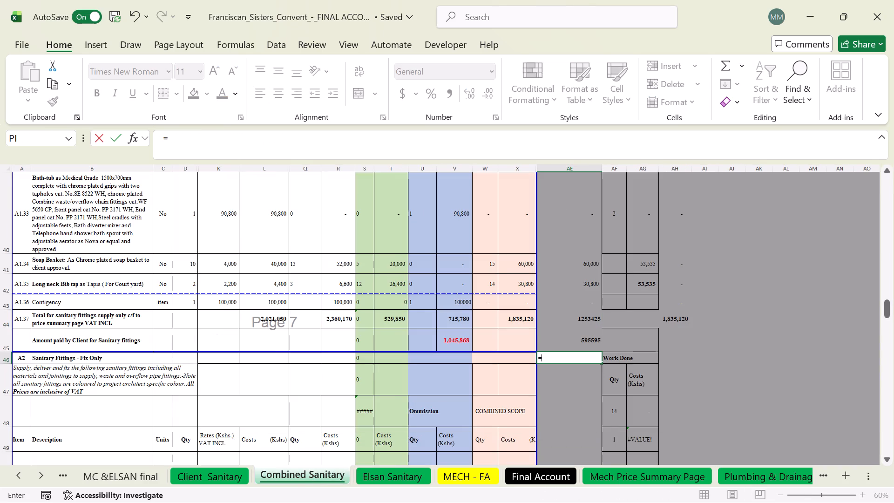
{"action": "left_click", "coordinate": [568, 323]}
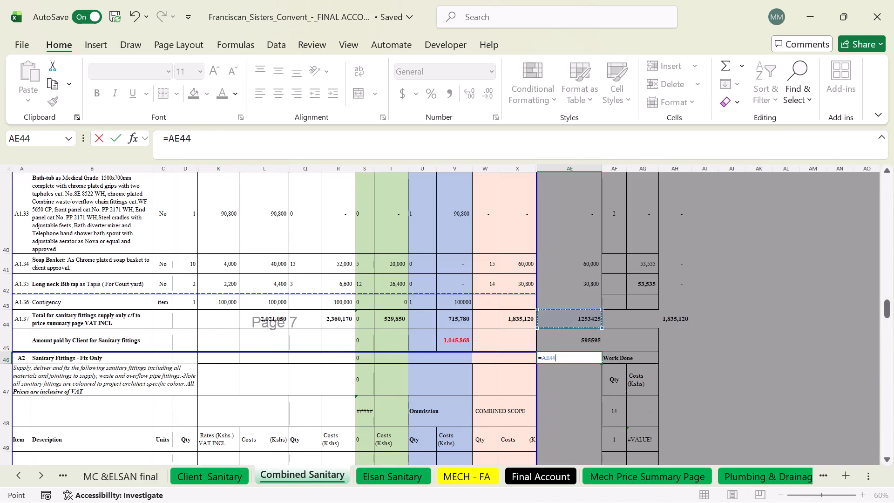
{"action": "key", "text": "plus"}
{"action": "left_click", "coordinate": [572, 341]}
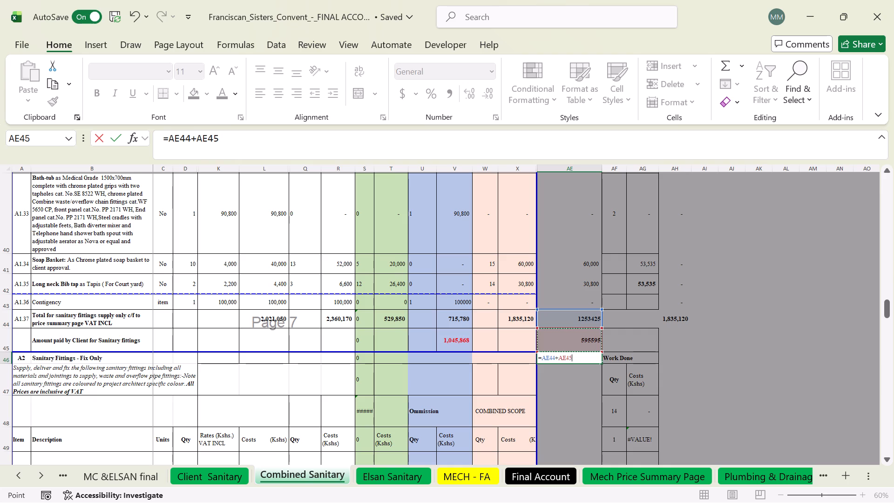
{"action": "key", "text": "Return"}
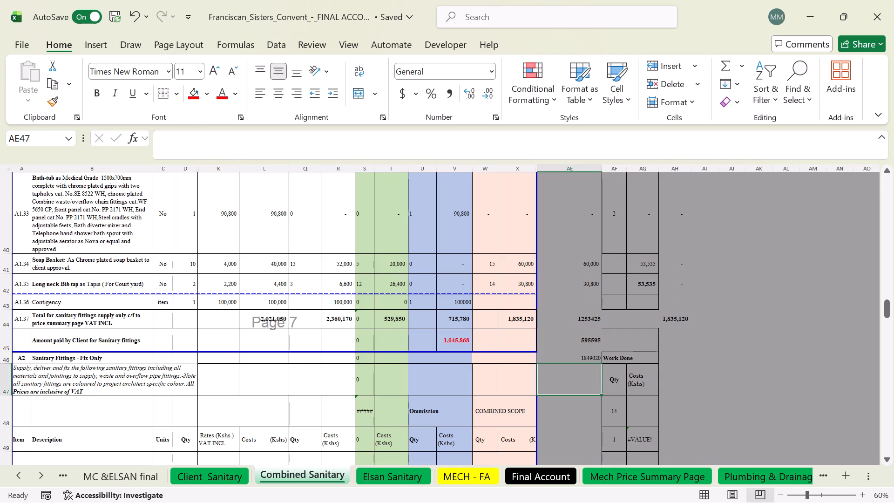
Apply the comma number format to the linked totals and their sum in AE44:AE46.
{"action": "left_click", "coordinate": [577, 359]}
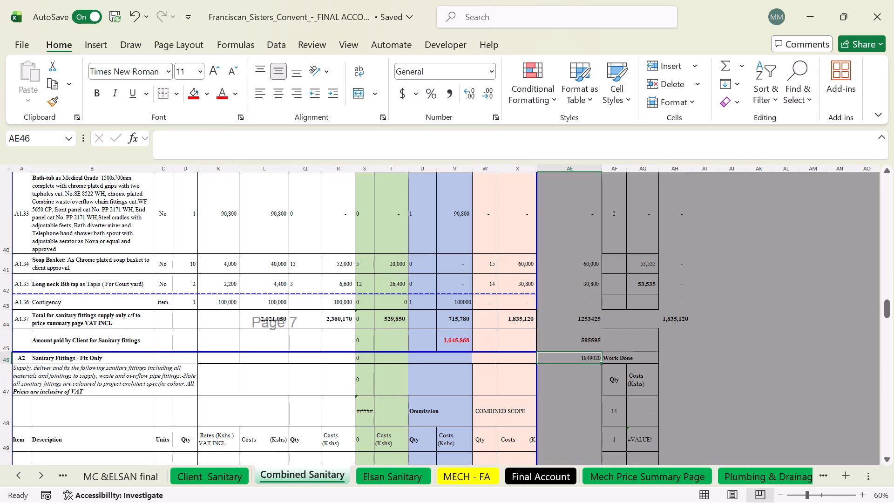
{"action": "left_click_drag", "start_coordinate": [584, 320], "coordinate": [580, 357]}
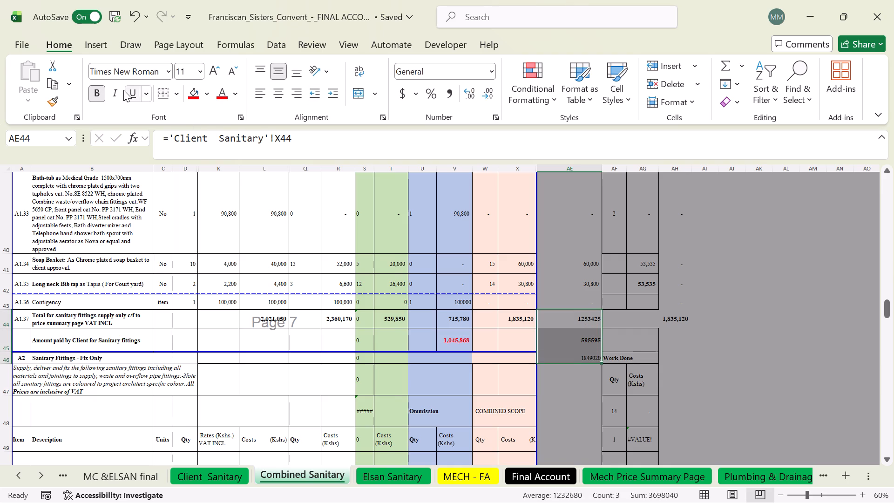
{"action": "left_click", "coordinate": [447, 95]}
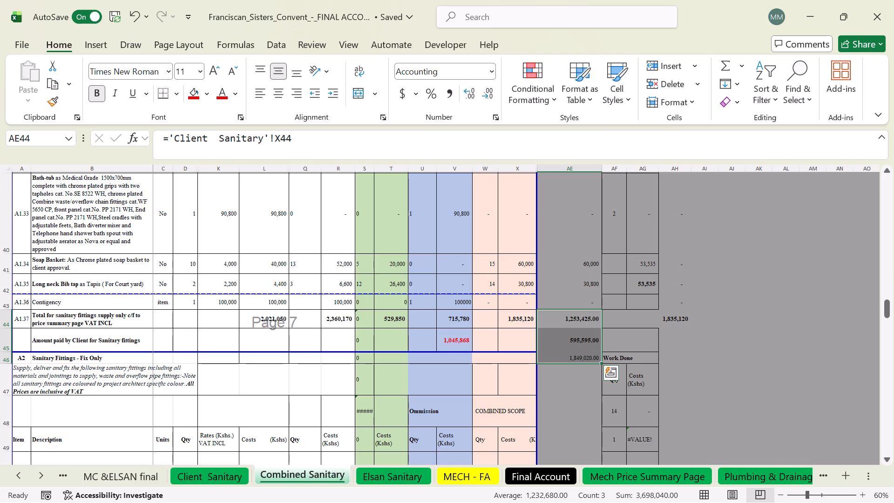
Calculate the difference between the Combined Sanitary total and the Client plus Elsan sum with the formula =X44-AE46 in AE47.
{"action": "left_click", "coordinate": [576, 371]}
{"action": "key", "text": "equal"}
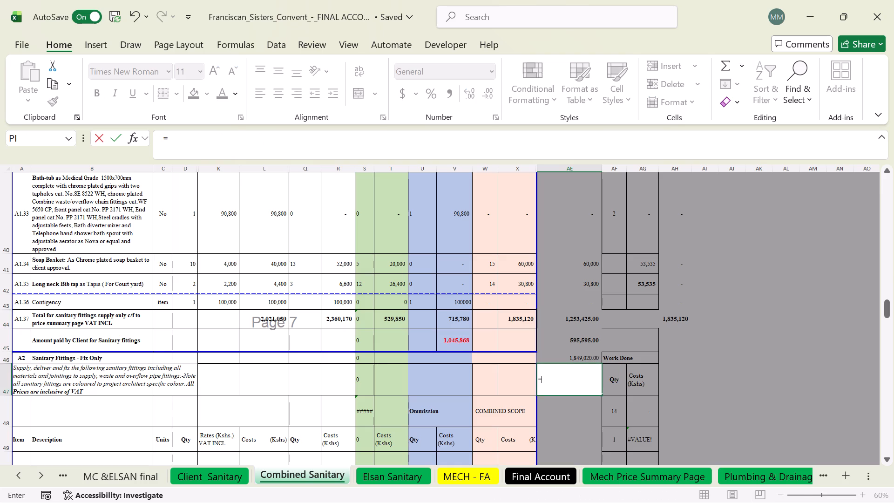
{"action": "left_click", "coordinate": [516, 320]}
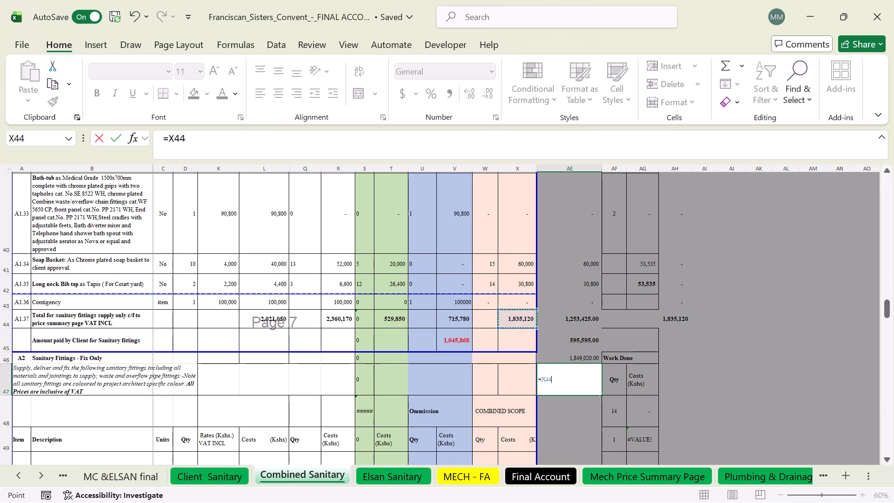
{"action": "key", "text": "minus"}
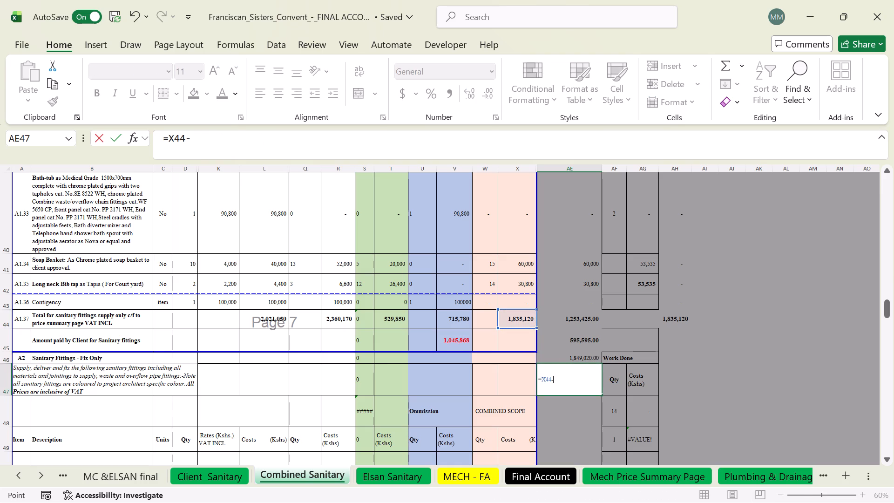
{"action": "left_click", "coordinate": [561, 360]}
{"action": "key", "text": "Return"}
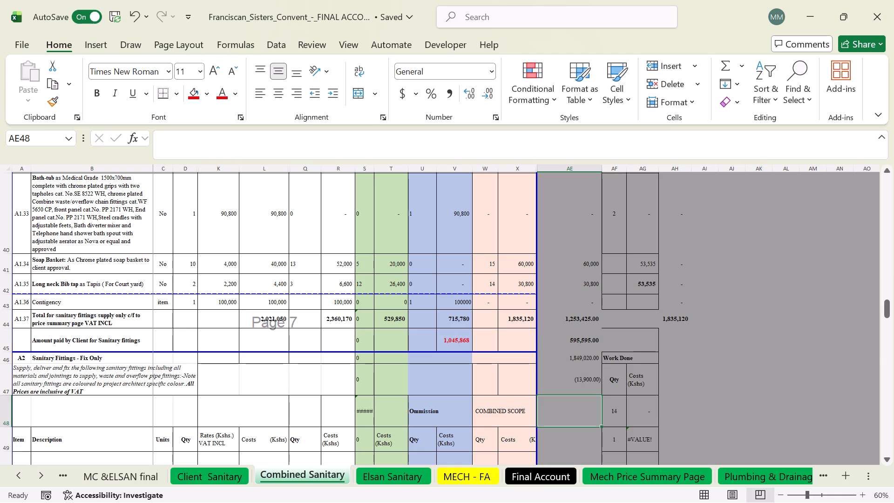
{"action": "left_click", "coordinate": [574, 381]}
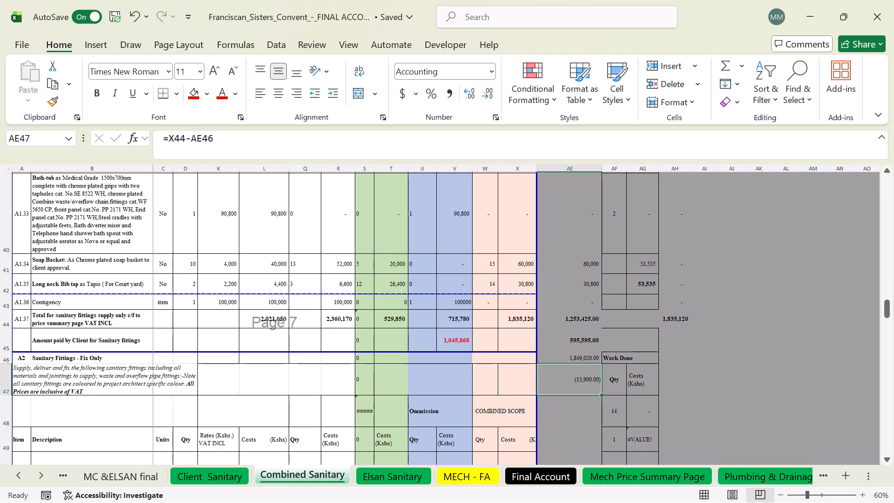
Set the work-done quantity of the Sample room shower fittings, item A1.31, to 0 in W38 on Client Sanitary and recheck the Combined Sanitary difference.
{"action": "left_click", "coordinate": [387, 475]}
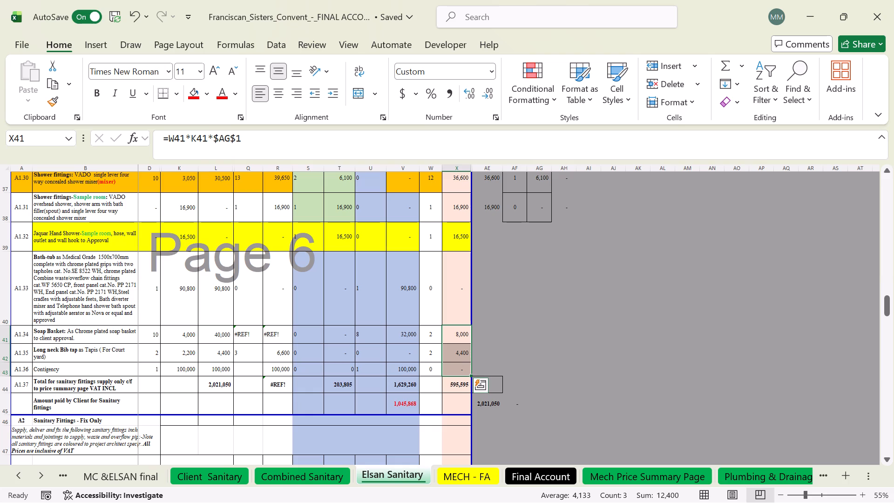
{"action": "left_click", "coordinate": [216, 469]}
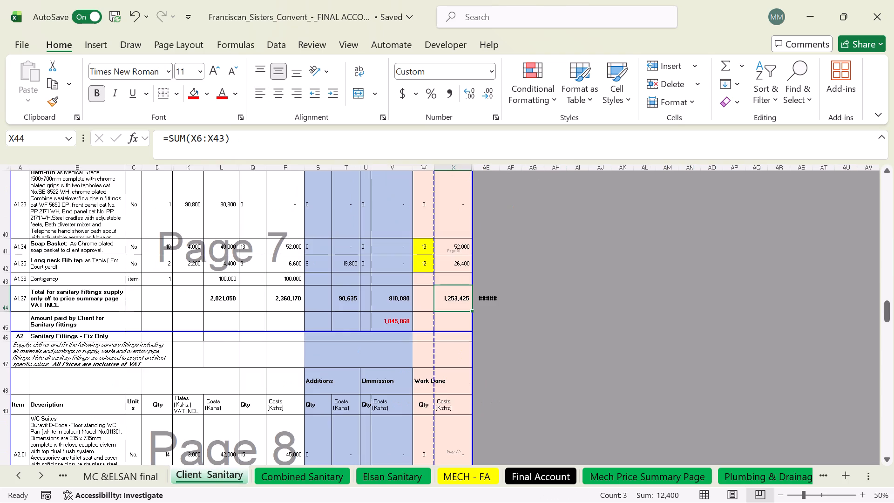
{"action": "scroll", "coordinate": [393, 301], "scroll_direction": "up", "scroll_amount": 4}
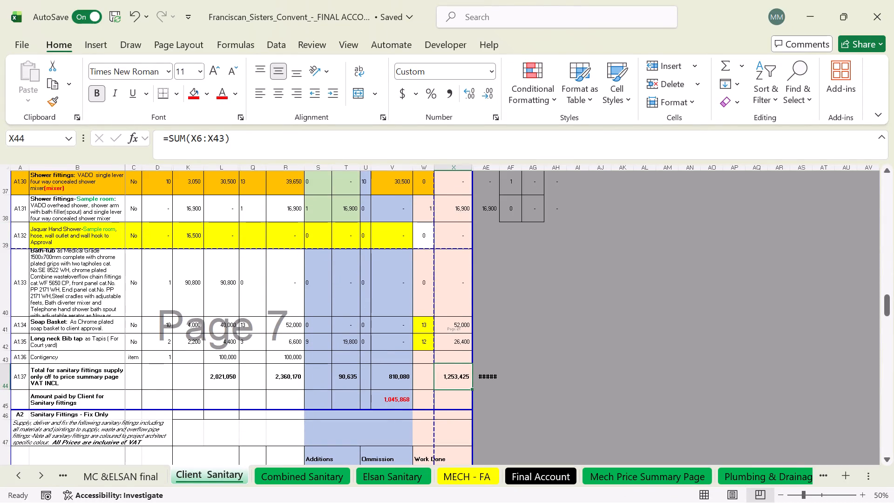
{"action": "scroll", "coordinate": [424, 230], "scroll_direction": "up", "scroll_amount": 1}
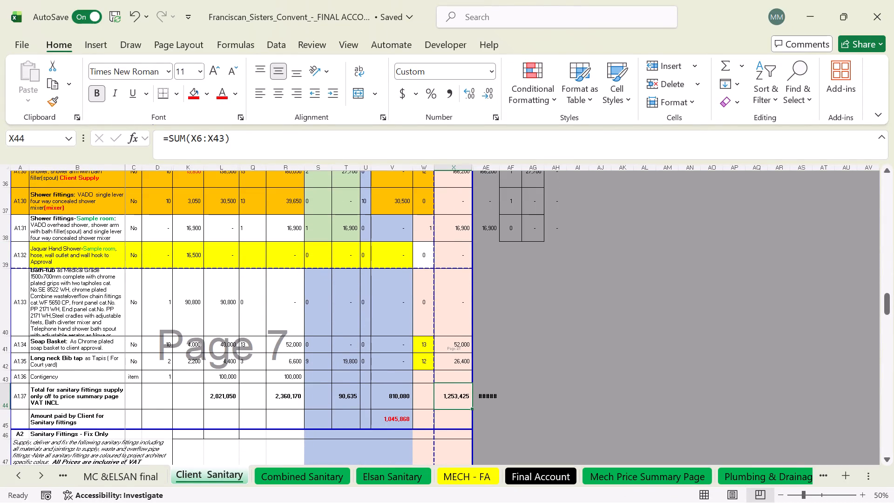
{"action": "scroll", "coordinate": [16, 228], "scroll_direction": "up", "scroll_amount": 1}
{"action": "scroll", "coordinate": [2, 188], "scroll_direction": "up", "scroll_amount": 1}
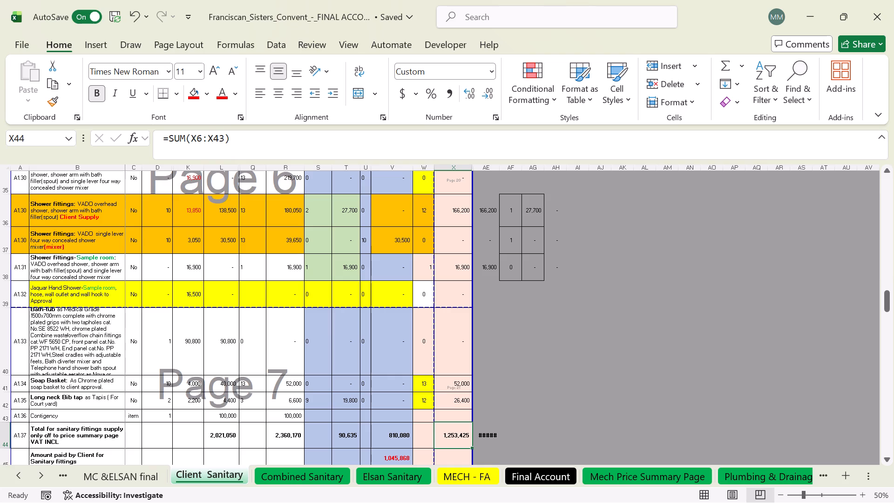
{"action": "left_click", "coordinate": [427, 269]}
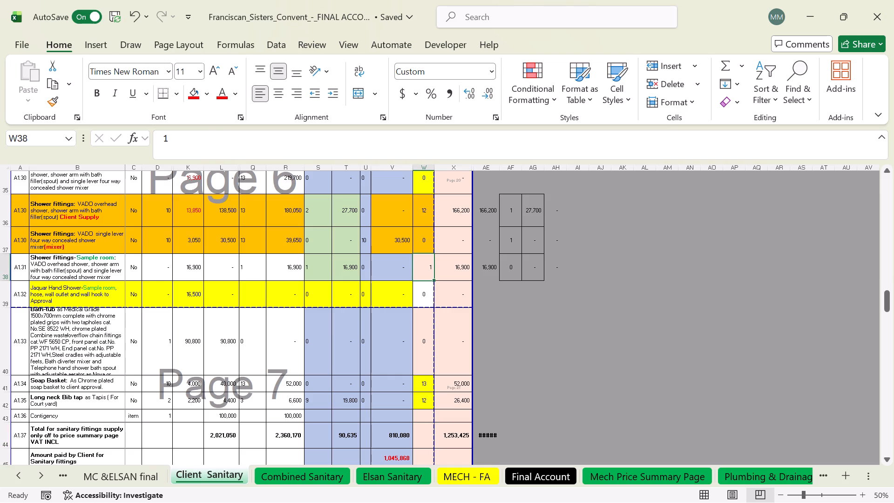
{"action": "key", "text": "0"}
{"action": "key", "text": "Return"}
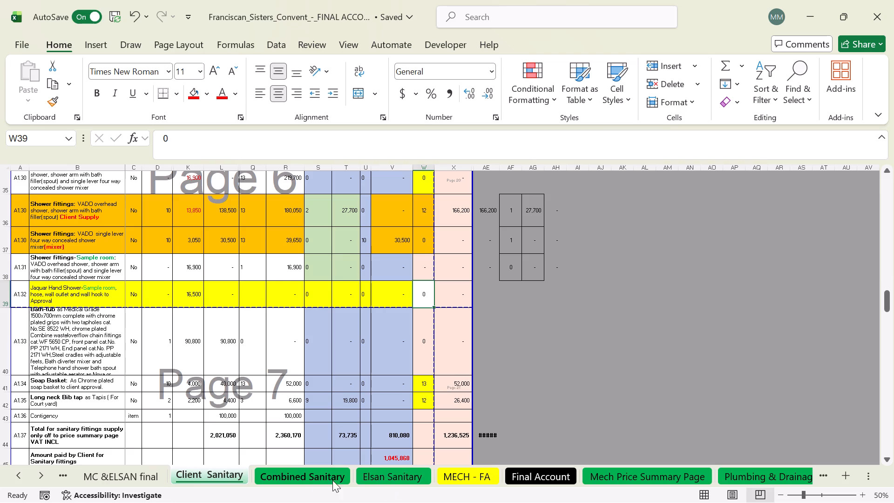
{"action": "left_click", "coordinate": [308, 477]}
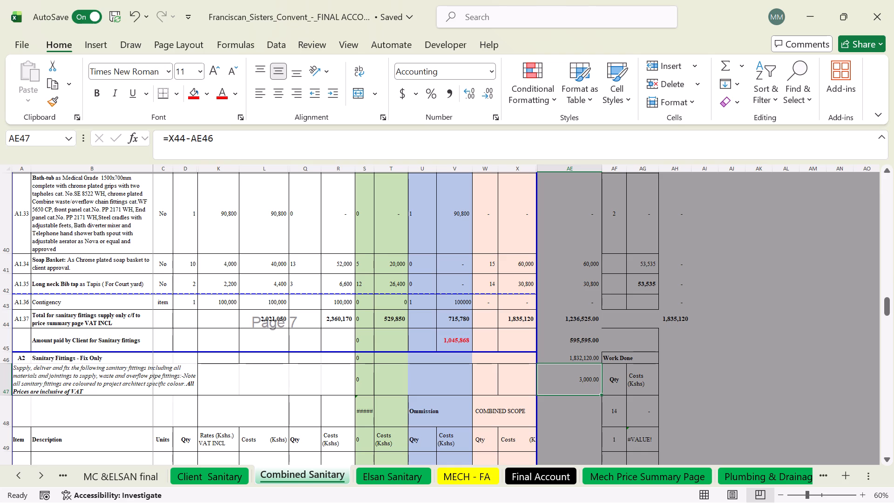
Review the work-done quantities and costs on Client Sanitary from item A1.32 back up to the WC Suites in A1.01.
{"action": "left_click", "coordinate": [223, 474]}
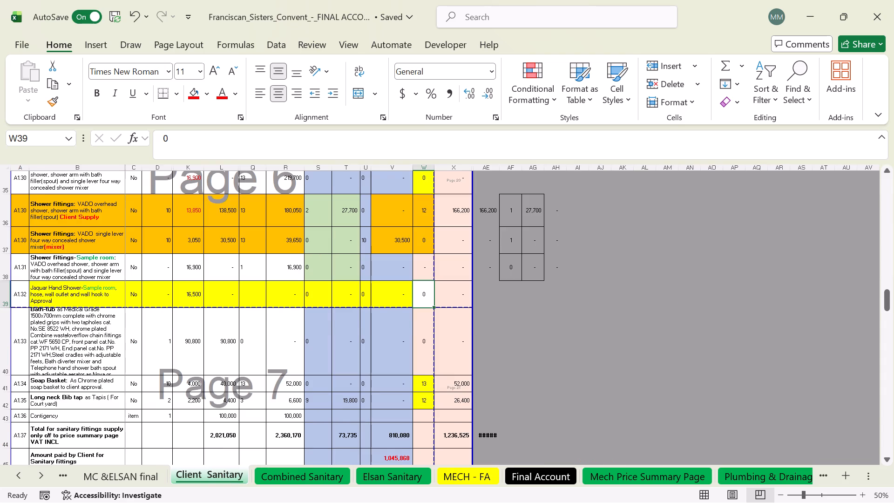
{"action": "scroll", "coordinate": [342, 342], "scroll_direction": "up", "scroll_amount": 2}
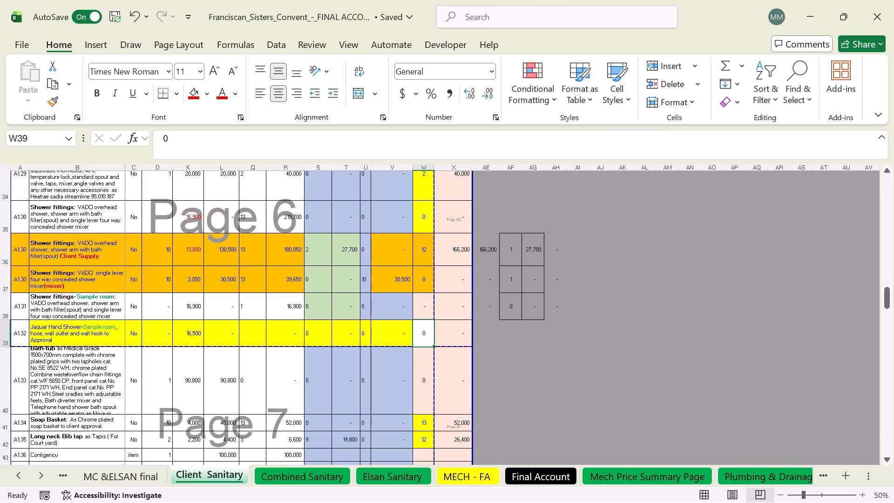
{"action": "scroll", "coordinate": [351, 287], "scroll_direction": "up", "scroll_amount": 3}
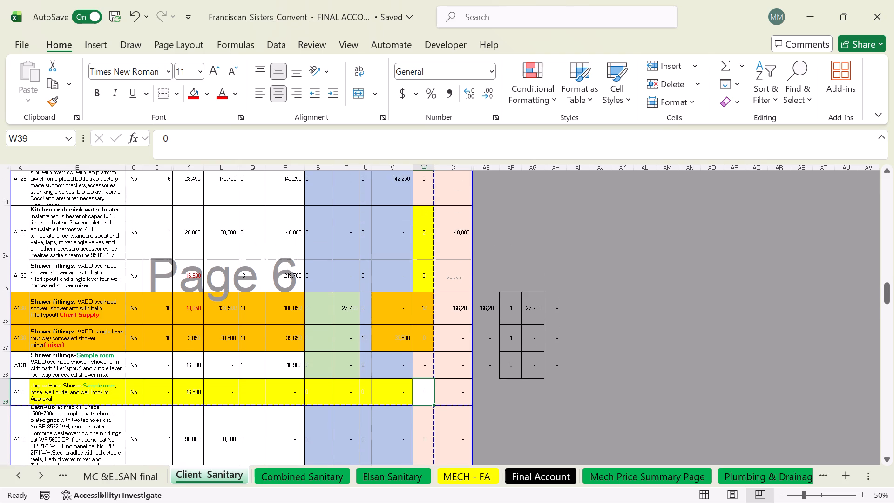
{"action": "scroll", "coordinate": [351, 287], "scroll_direction": "up", "scroll_amount": 2}
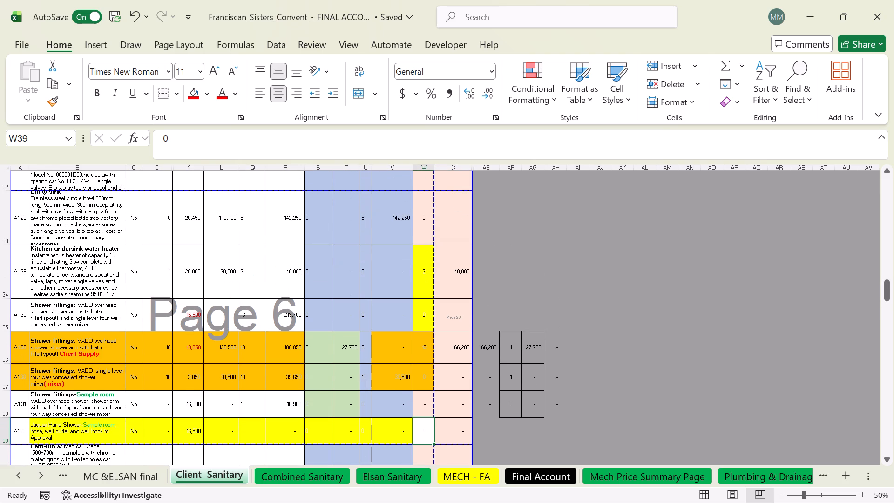
{"action": "scroll", "coordinate": [353, 287], "scroll_direction": "up", "scroll_amount": 5}
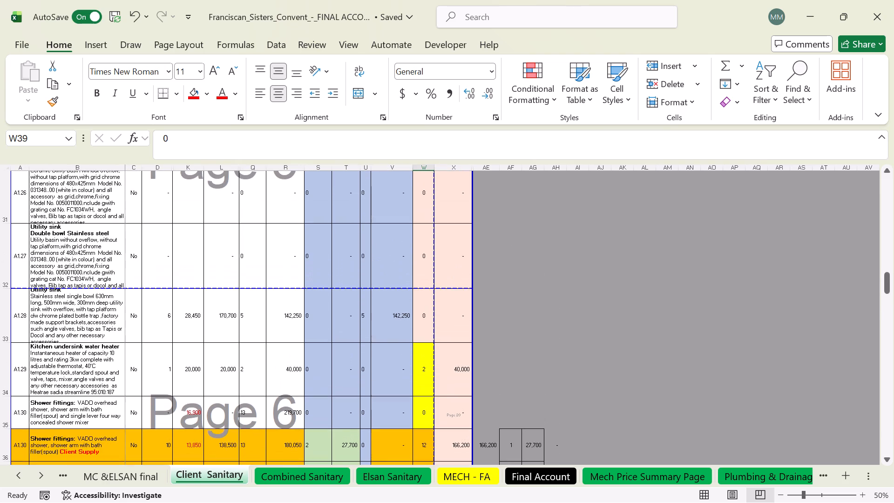
{"action": "scroll", "coordinate": [353, 287], "scroll_direction": "up", "scroll_amount": 10}
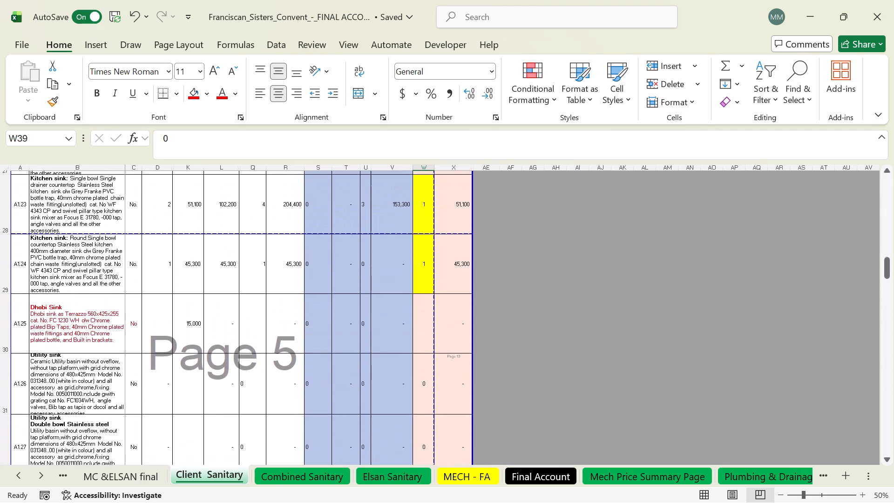
{"action": "scroll", "coordinate": [353, 287], "scroll_direction": "up", "scroll_amount": 1}
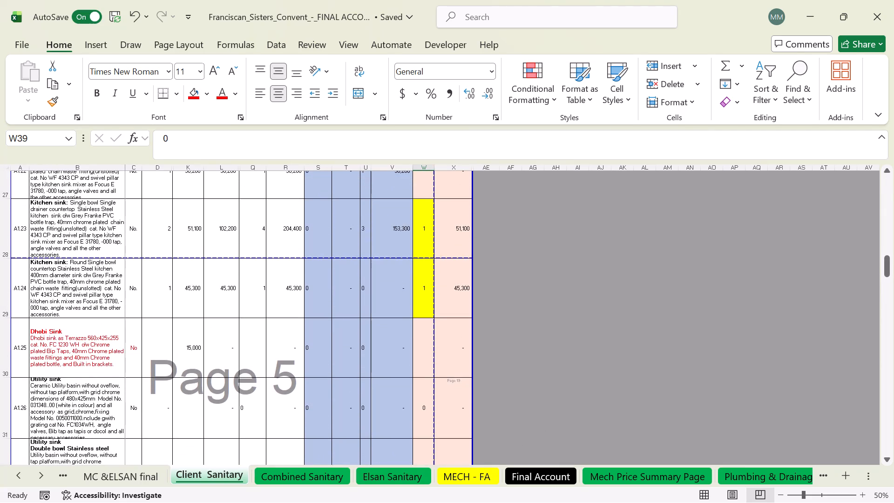
{"action": "scroll", "coordinate": [353, 287], "scroll_direction": "up", "scroll_amount": 8}
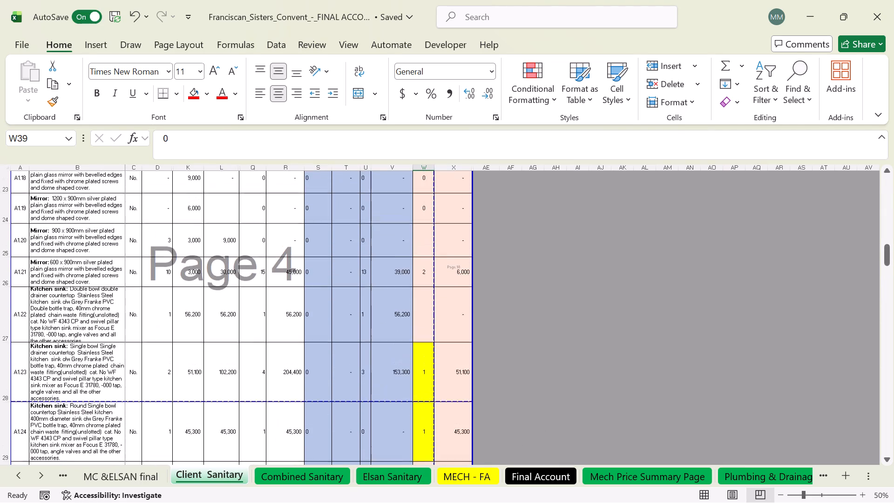
{"action": "scroll", "coordinate": [353, 287], "scroll_direction": "up", "scroll_amount": 5}
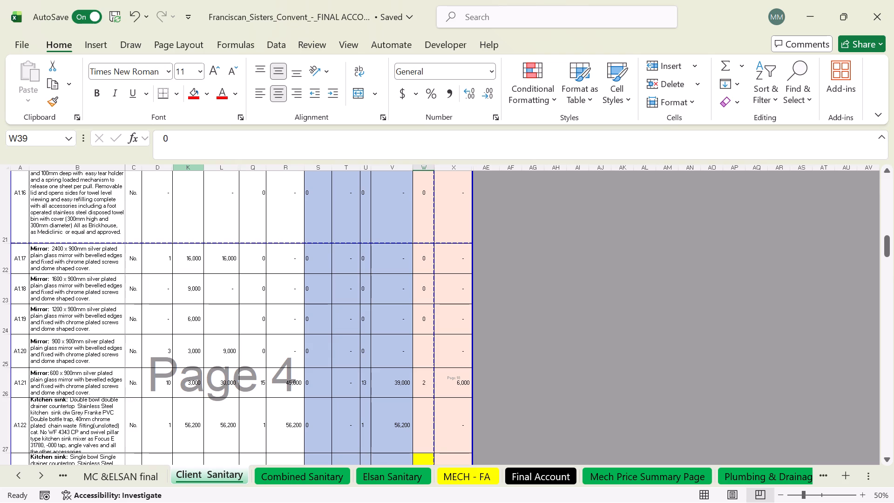
{"action": "scroll", "coordinate": [186, 283], "scroll_direction": "up", "scroll_amount": 7}
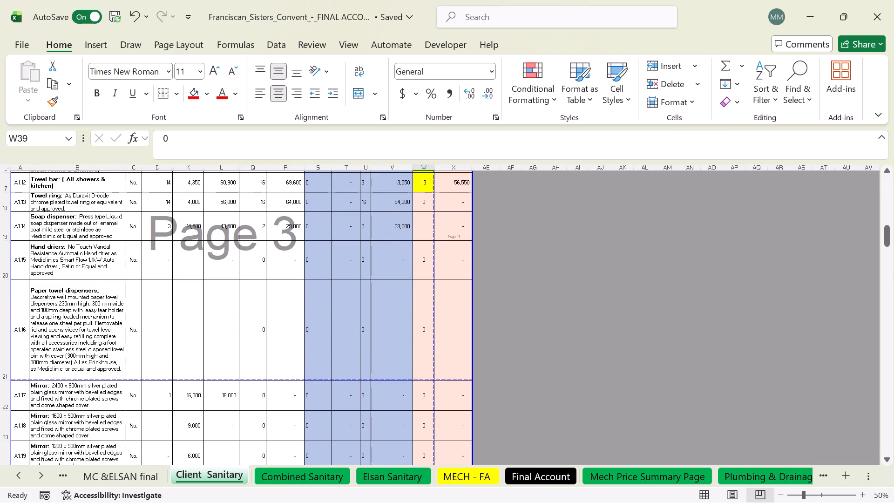
{"action": "scroll", "coordinate": [198, 288], "scroll_direction": "up", "scroll_amount": 3}
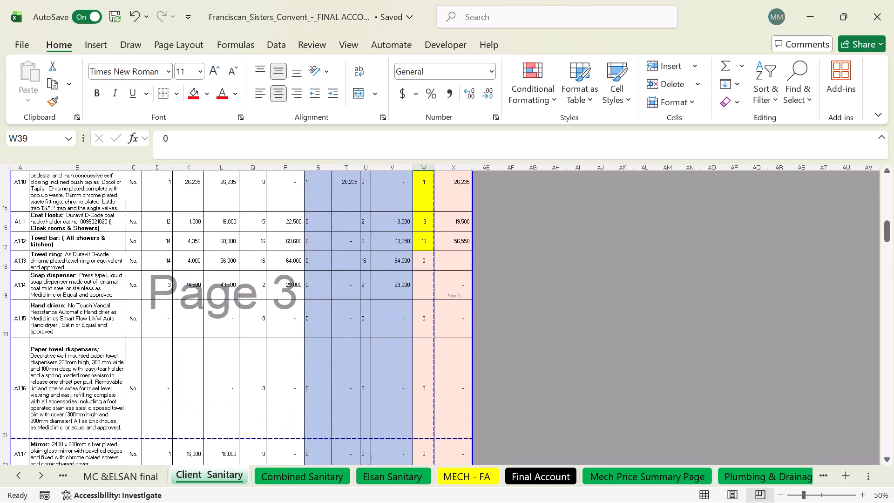
{"action": "scroll", "coordinate": [198, 288], "scroll_direction": "up", "scroll_amount": 6}
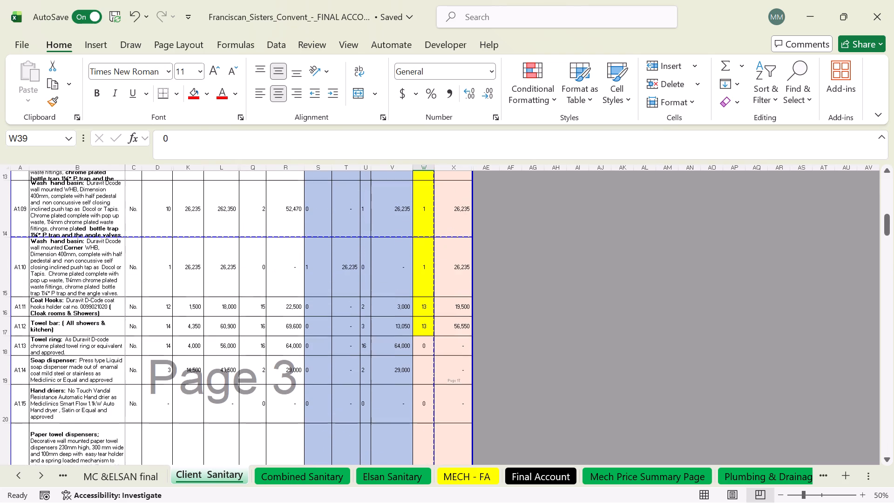
{"action": "scroll", "coordinate": [198, 288], "scroll_direction": "up", "scroll_amount": 10}
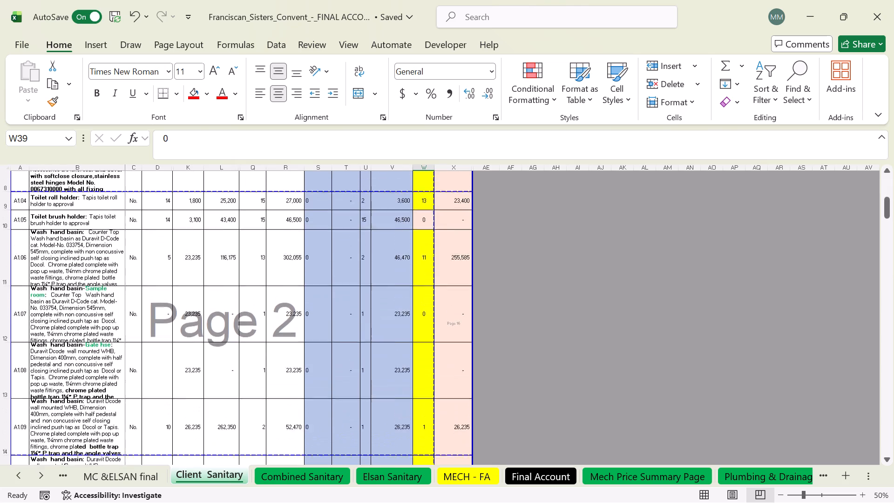
{"action": "scroll", "coordinate": [198, 288], "scroll_direction": "up", "scroll_amount": 5}
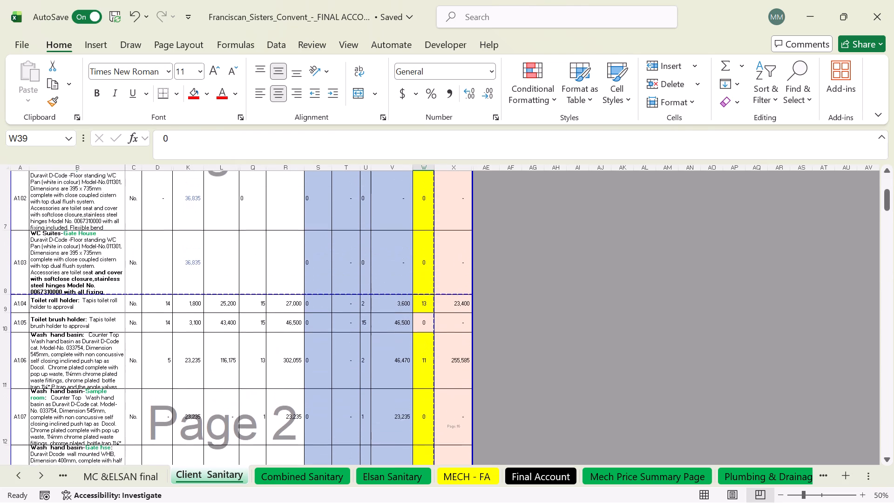
{"action": "scroll", "coordinate": [195, 281], "scroll_direction": "up", "scroll_amount": 4}
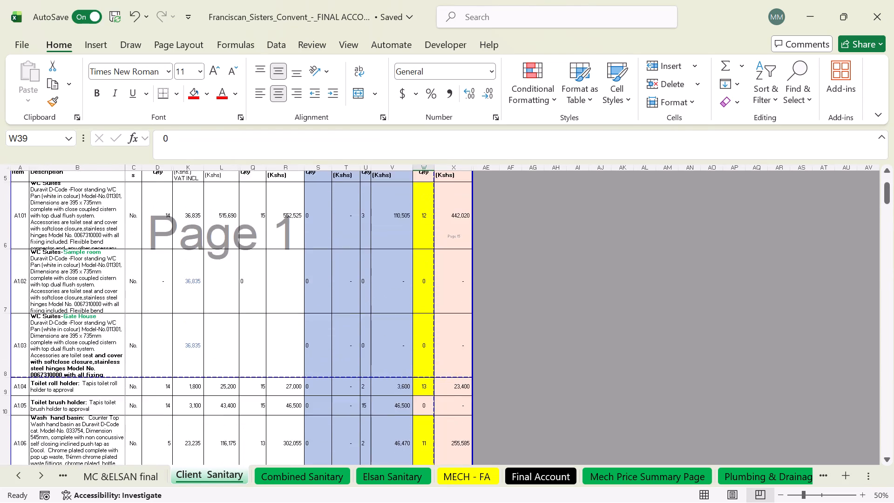
{"action": "scroll", "coordinate": [195, 281], "scroll_direction": "up", "scroll_amount": 2}
Review the work-done quantities and costs on Client Sanitary from the WC Suites in A1.01 down to the shower fittings in A1.31.
{"action": "scroll", "coordinate": [195, 281], "scroll_direction": "down", "scroll_amount": 11}
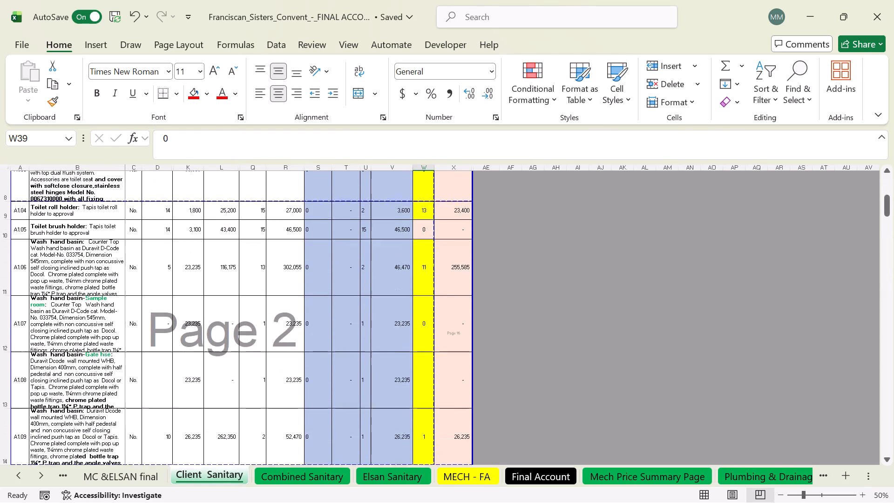
{"action": "scroll", "coordinate": [195, 281], "scroll_direction": "down", "scroll_amount": 14}
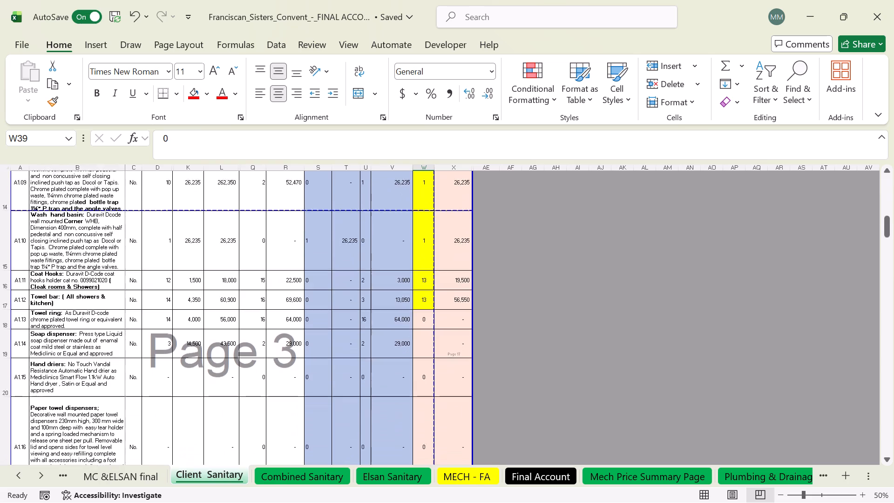
{"action": "scroll", "coordinate": [195, 281], "scroll_direction": "down", "scroll_amount": 6}
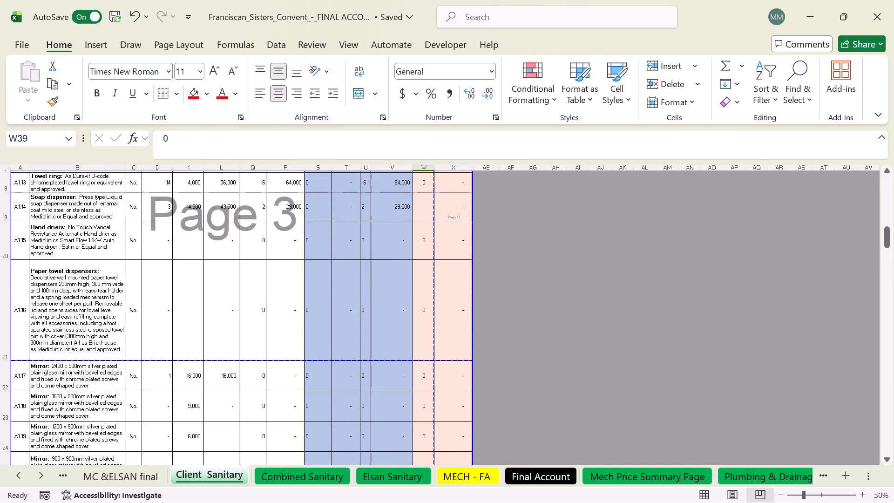
{"action": "scroll", "coordinate": [195, 281], "scroll_direction": "down", "scroll_amount": 4}
{"action": "scroll", "coordinate": [165, 315], "scroll_direction": "down", "scroll_amount": 6}
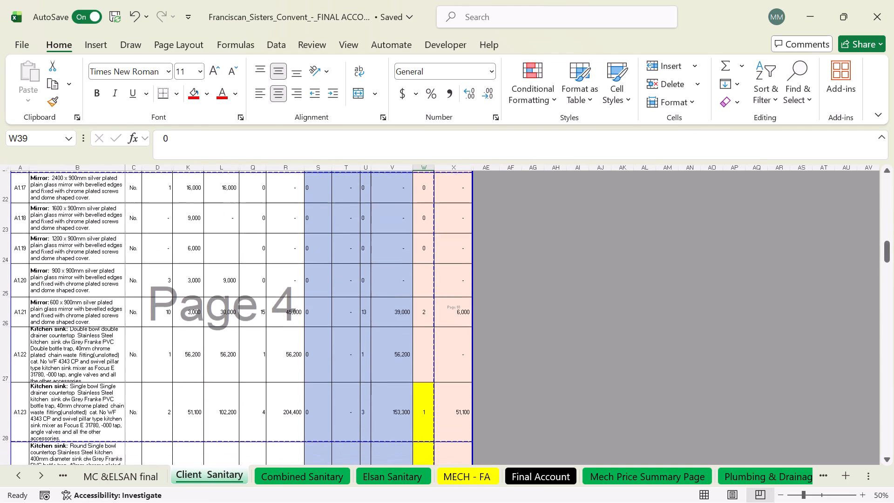
{"action": "left_click", "coordinate": [166, 306]}
{"action": "scroll", "coordinate": [187, 319], "scroll_direction": "down", "scroll_amount": 5}
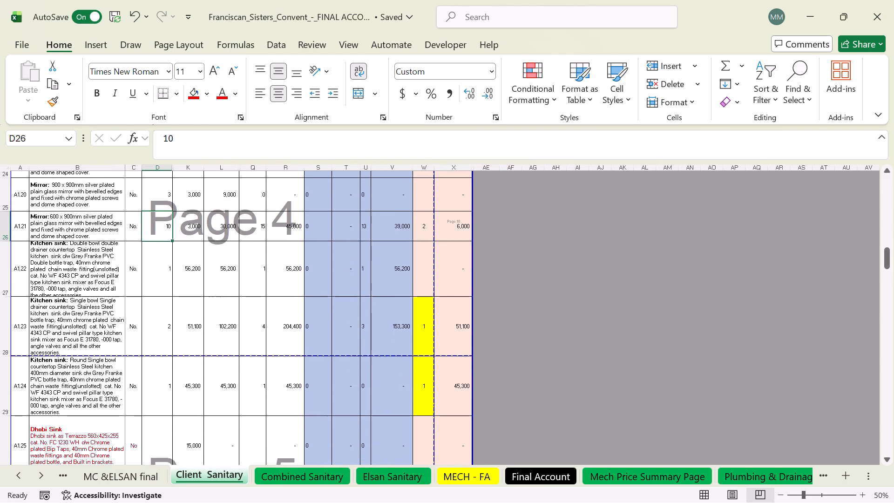
{"action": "scroll", "coordinate": [187, 319], "scroll_direction": "down", "scroll_amount": 8}
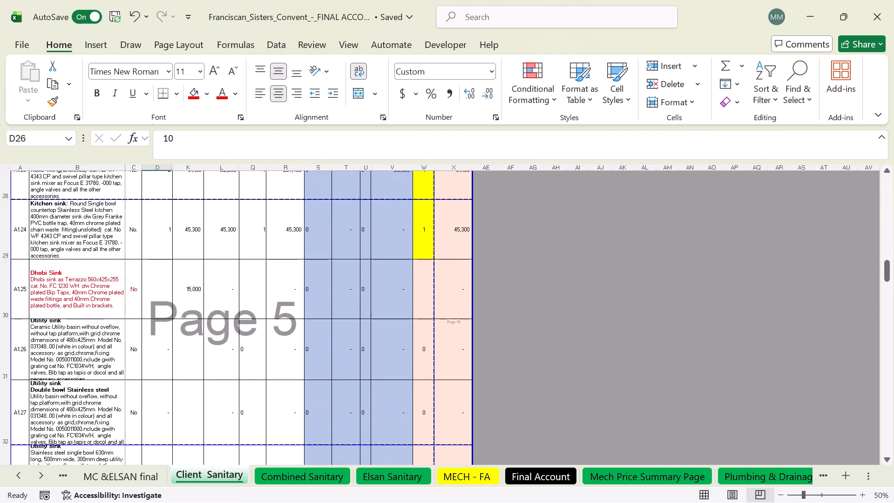
{"action": "scroll", "coordinate": [187, 319], "scroll_direction": "down", "scroll_amount": 6}
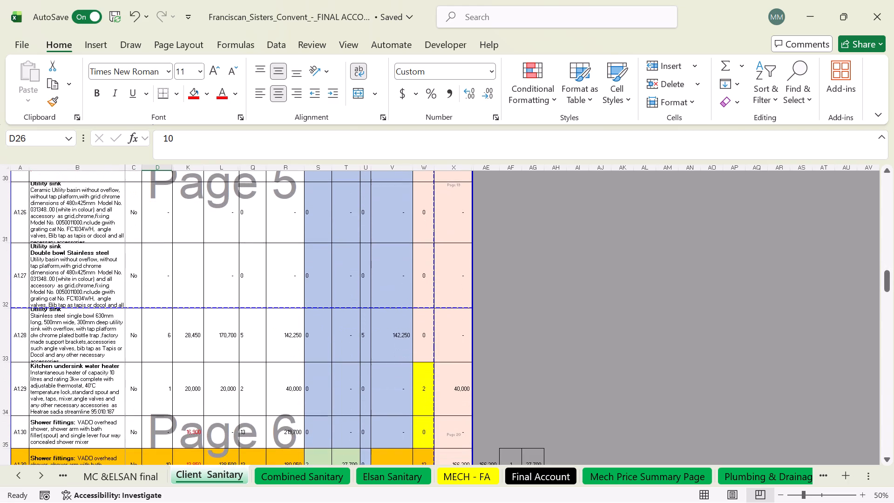
{"action": "scroll", "coordinate": [187, 319], "scroll_direction": "down", "scroll_amount": 4}
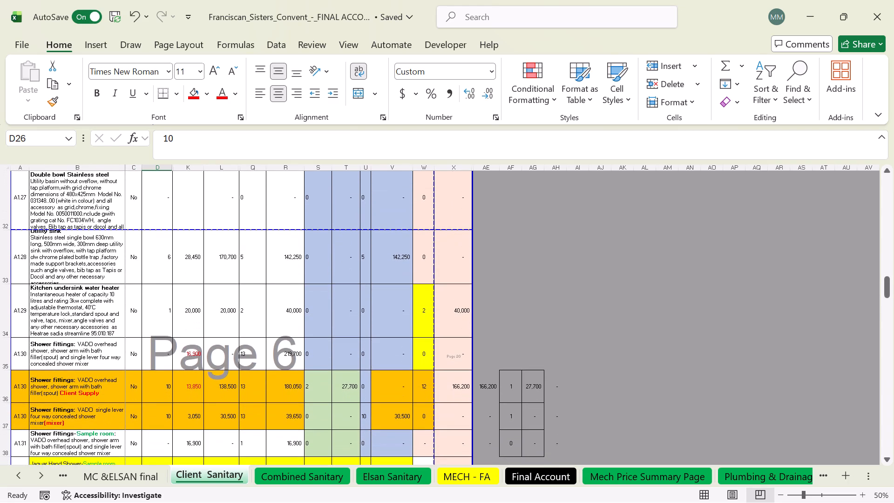
Inspect the rates of the three A1.30 shower fittings rows on Client Sanitary and the omission quantity of the mixer row.
{"action": "left_click", "coordinate": [187, 383]}
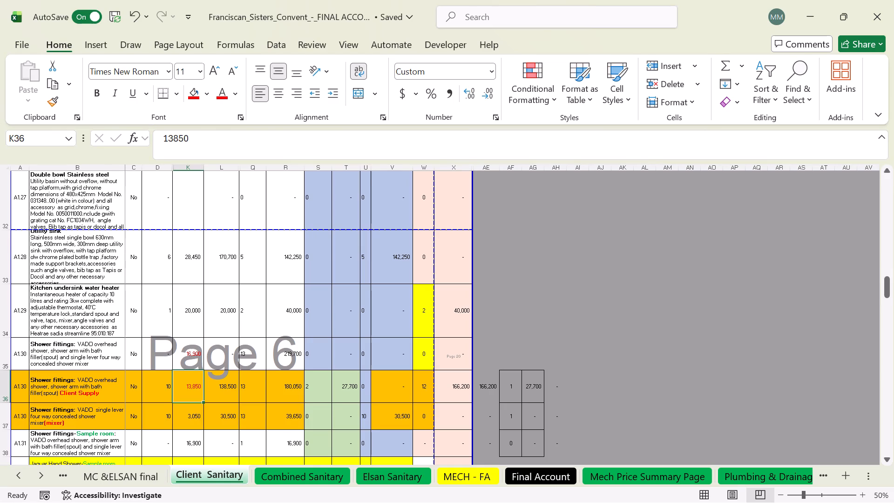
{"action": "left_click", "coordinate": [190, 352]}
{"action": "left_click", "coordinate": [191, 391]}
{"action": "left_click", "coordinate": [190, 415]}
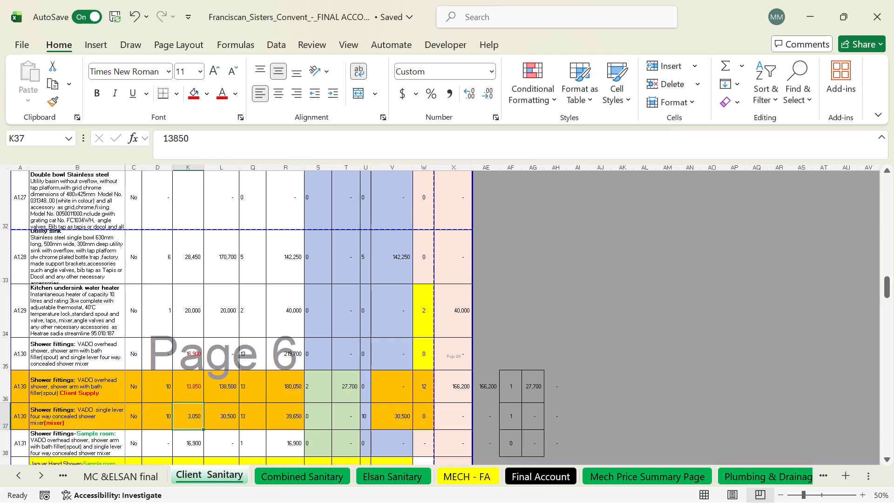
{"action": "left_click", "coordinate": [5, 415]}
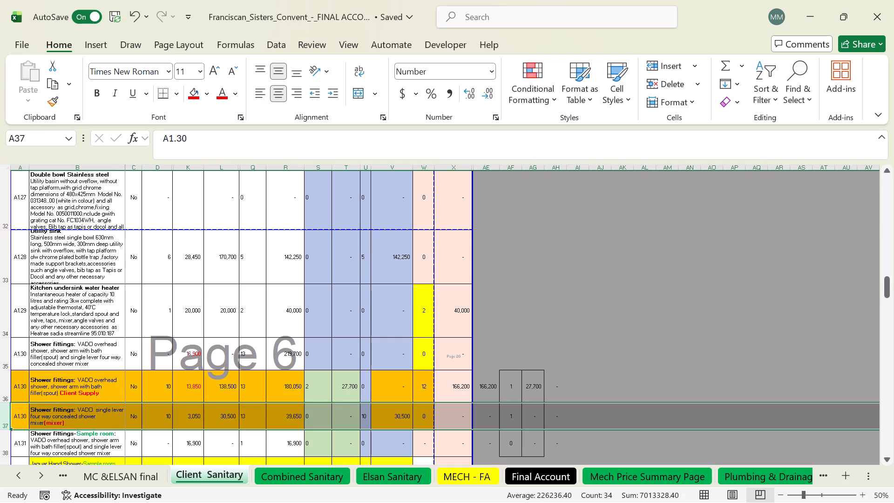
{"action": "left_click", "coordinate": [363, 422]}
Compare the A1.30 to A1.32 shower fittings quantities and costs between the Combined Sanitary and Elsan Sanitary sheets.
{"action": "left_click", "coordinate": [306, 480]}
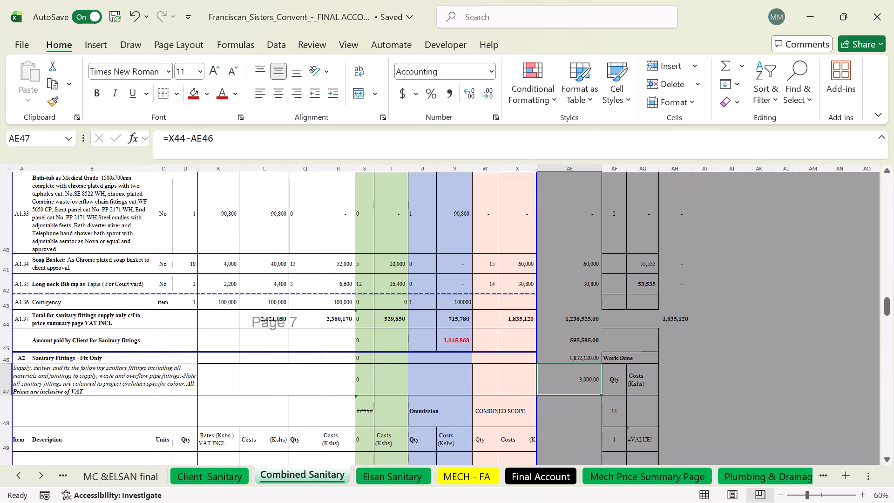
{"action": "scroll", "coordinate": [262, 270], "scroll_direction": "up", "scroll_amount": 3}
{"action": "scroll", "coordinate": [261, 270], "scroll_direction": "down", "scroll_amount": 1}
{"action": "scroll", "coordinate": [261, 270], "scroll_direction": "up", "scroll_amount": 6}
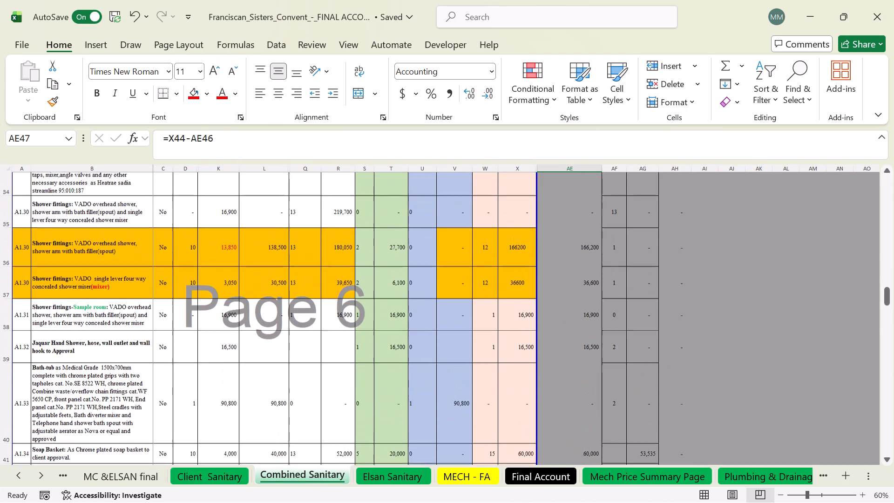
{"action": "scroll", "coordinate": [264, 285], "scroll_direction": "up", "scroll_amount": 2}
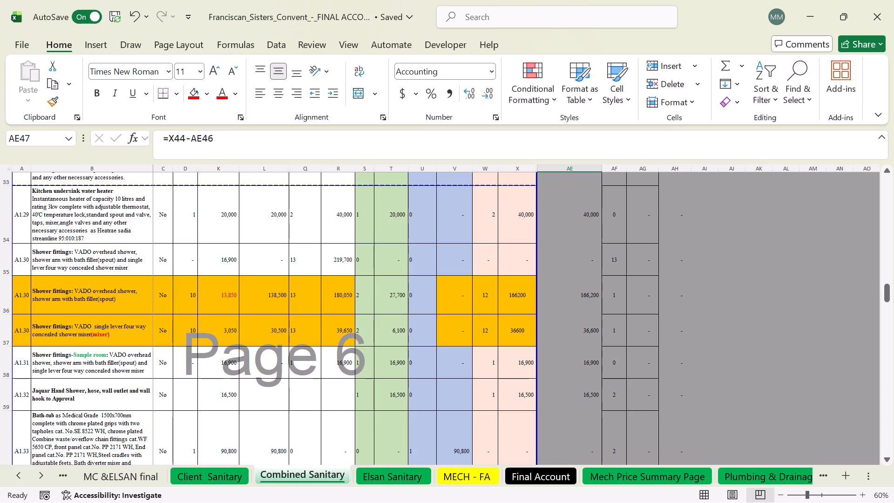
{"action": "left_click", "coordinate": [390, 474]}
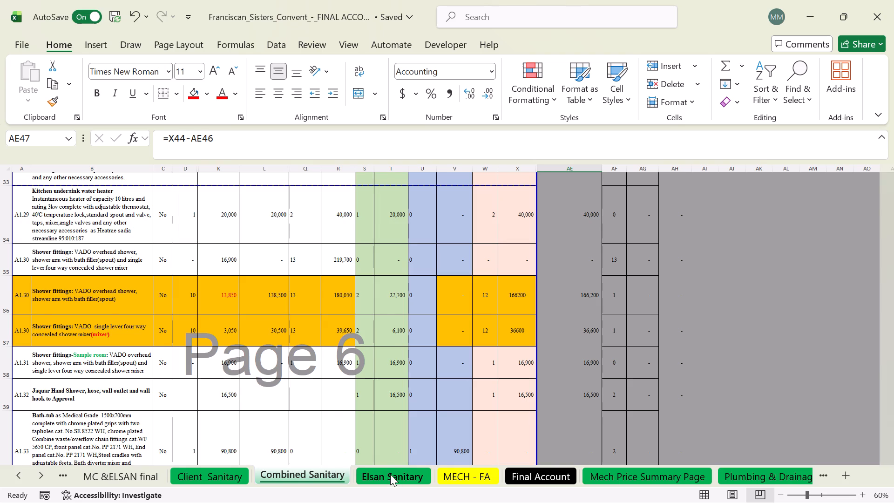
{"action": "scroll", "coordinate": [402, 360], "scroll_direction": "up", "scroll_amount": 1}
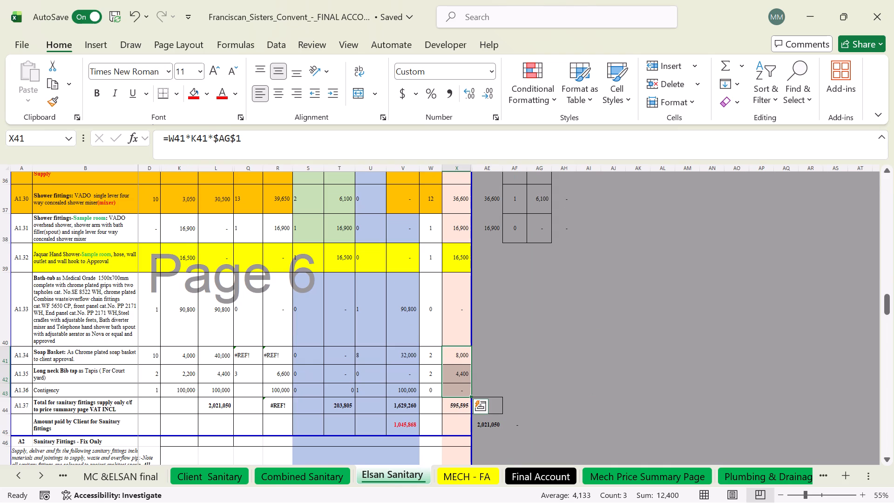
{"action": "scroll", "coordinate": [402, 360], "scroll_direction": "up", "scroll_amount": 1}
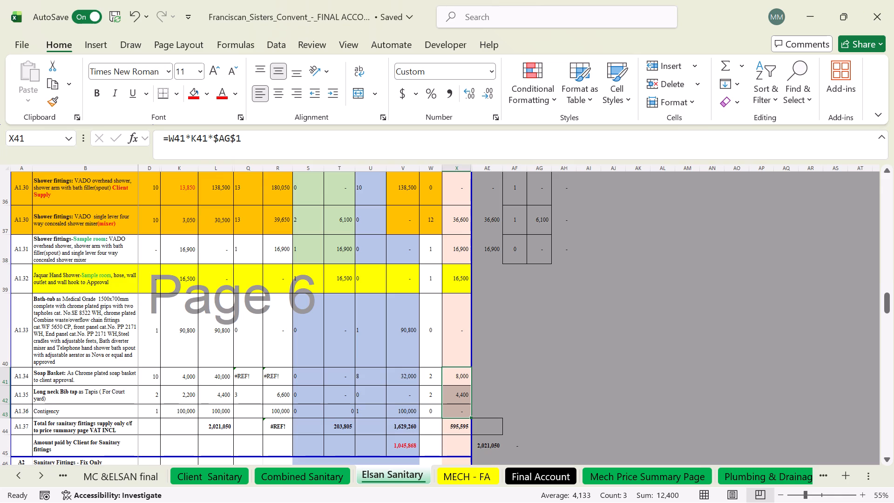
{"action": "left_click", "coordinate": [297, 476]}
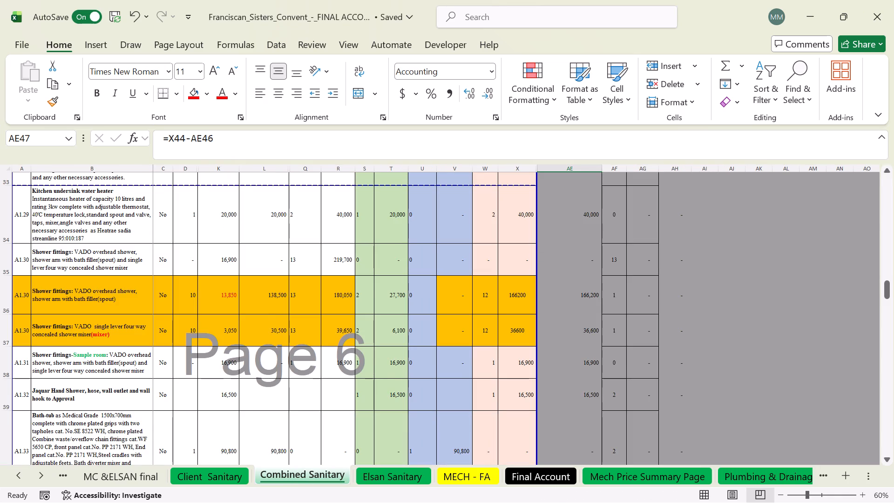
{"action": "scroll", "coordinate": [348, 339], "scroll_direction": "down", "scroll_amount": 1}
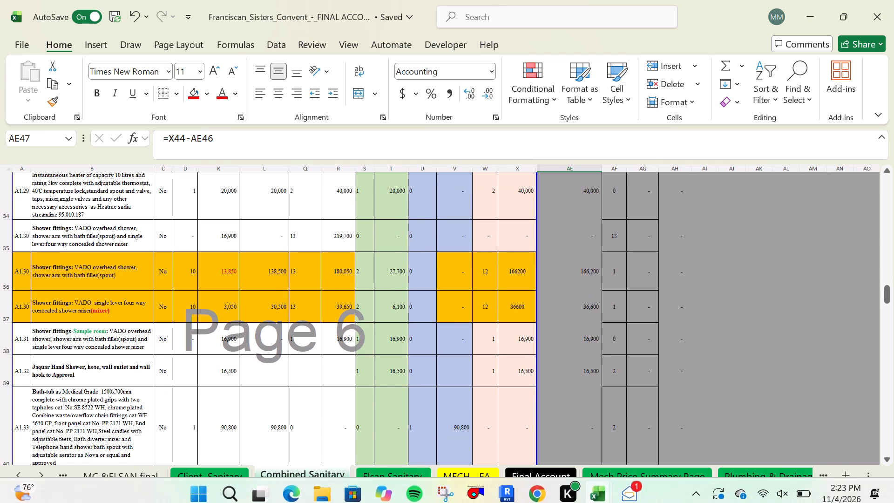
{"action": "left_click", "coordinate": [393, 472]}
{"action": "left_click", "coordinate": [312, 475]}
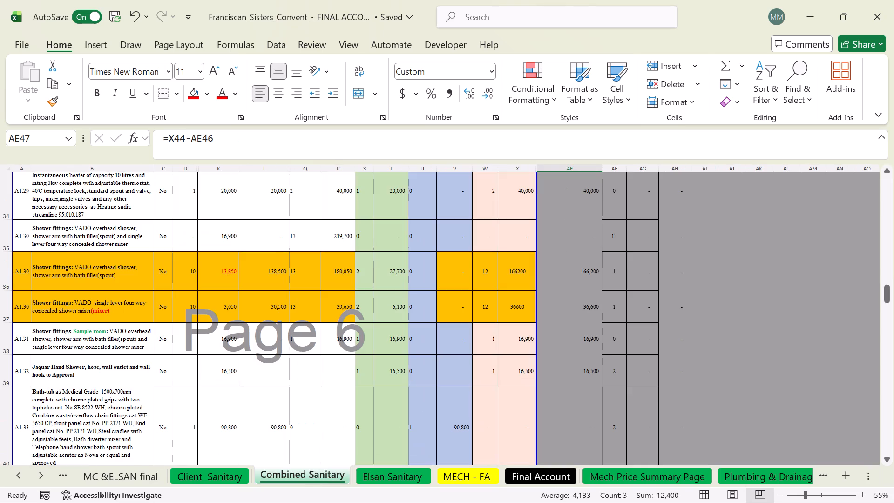
Check the reconciliation difference in AE47 on Combined Sanitary against the supply-only totals in row A1.37.
{"action": "scroll", "coordinate": [563, 377], "scroll_direction": "down", "scroll_amount": 6}
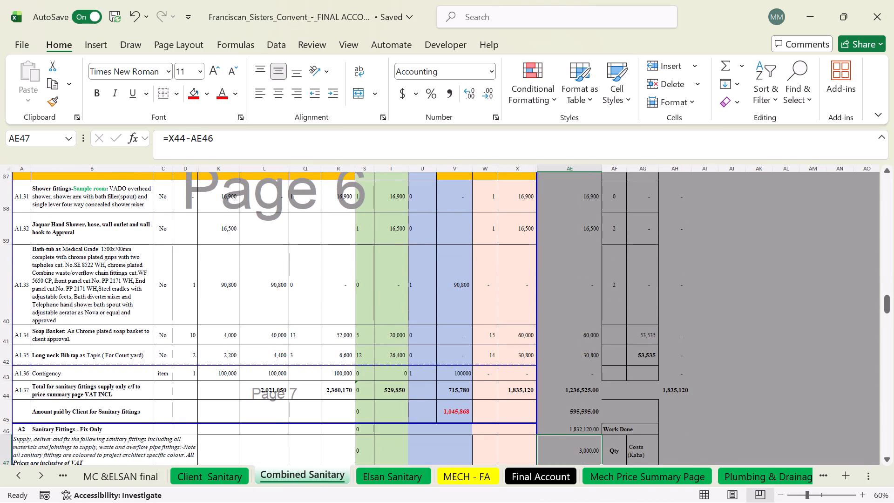
{"action": "left_click", "coordinate": [579, 449]}
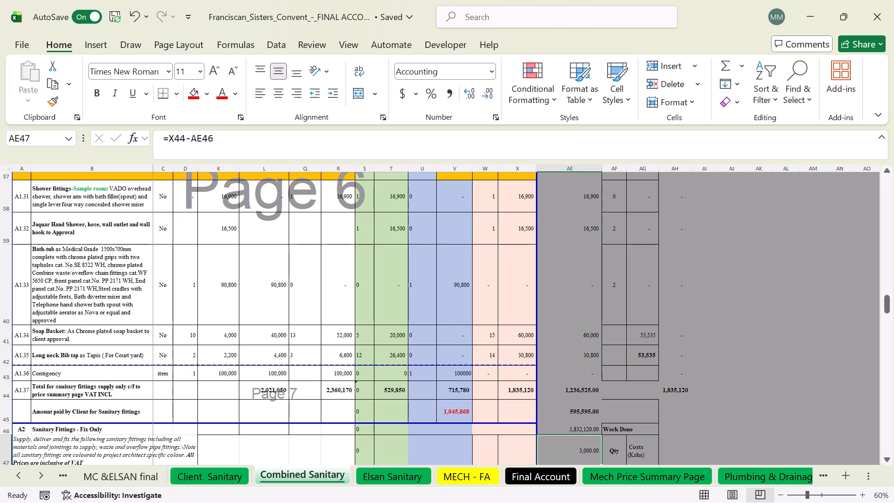
{"action": "scroll", "coordinate": [543, 368], "scroll_direction": "down", "scroll_amount": 2}
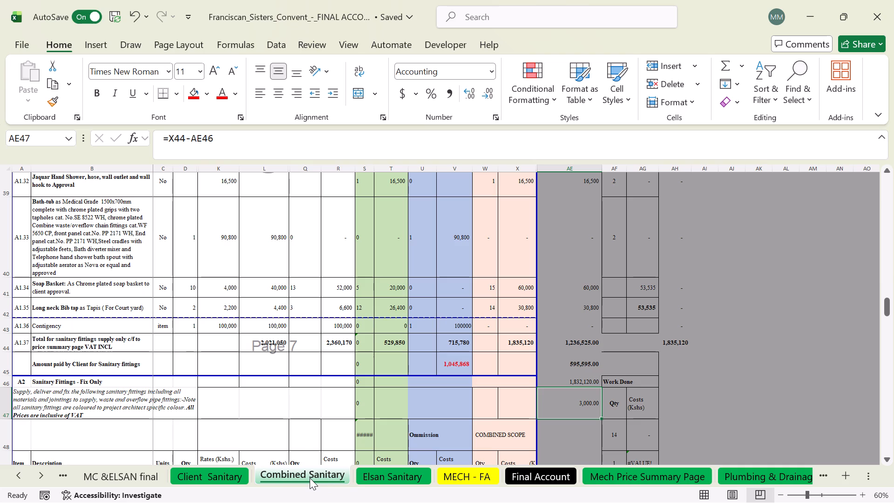
Inspect the Award Sum and Contigencies formulas on MECH - FA and the Final column's total and contingency formulas on Mech Price Summary Page.
{"action": "left_click", "coordinate": [465, 471]}
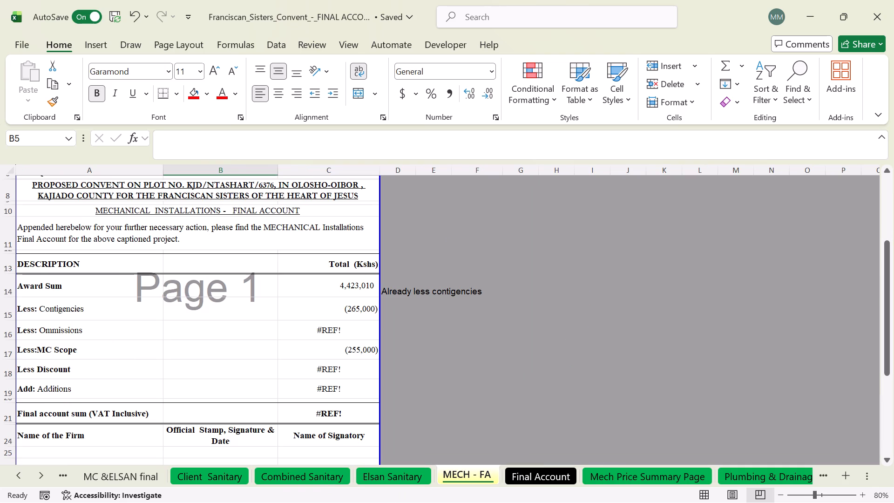
{"action": "left_click", "coordinate": [311, 284]}
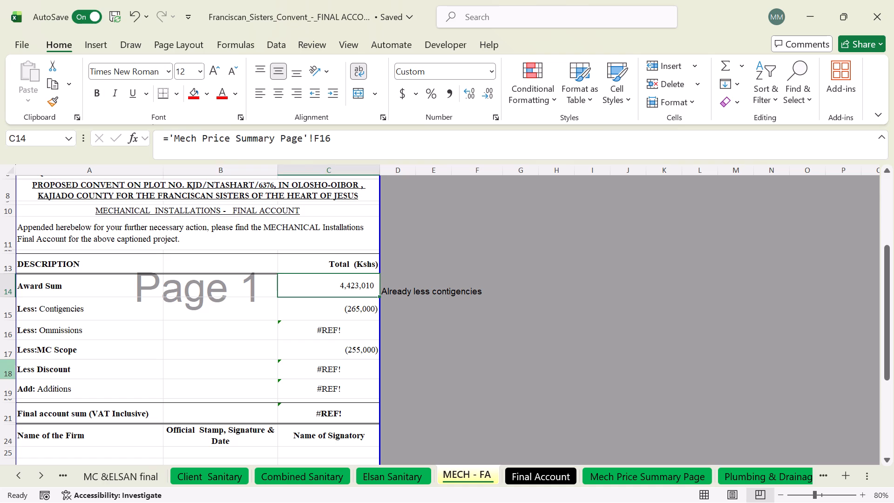
{"action": "left_click", "coordinate": [7, 369]}
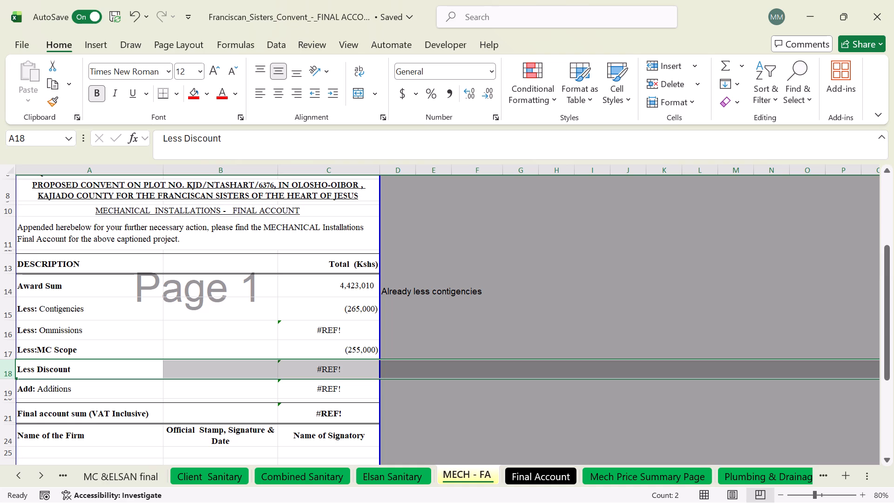
{"action": "left_click", "coordinate": [352, 310]}
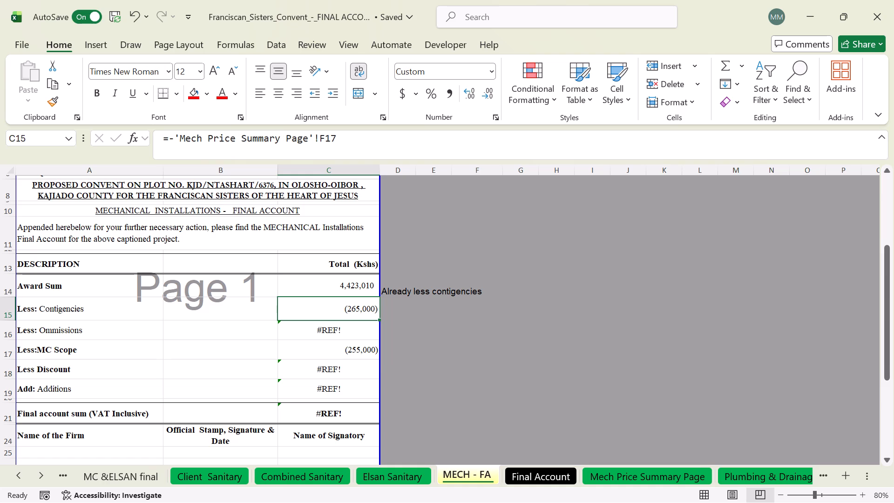
{"action": "left_click", "coordinate": [555, 478]}
{"action": "scroll", "coordinate": [468, 367], "scroll_direction": "down", "scroll_amount": 1}
{"action": "left_click", "coordinate": [668, 476]}
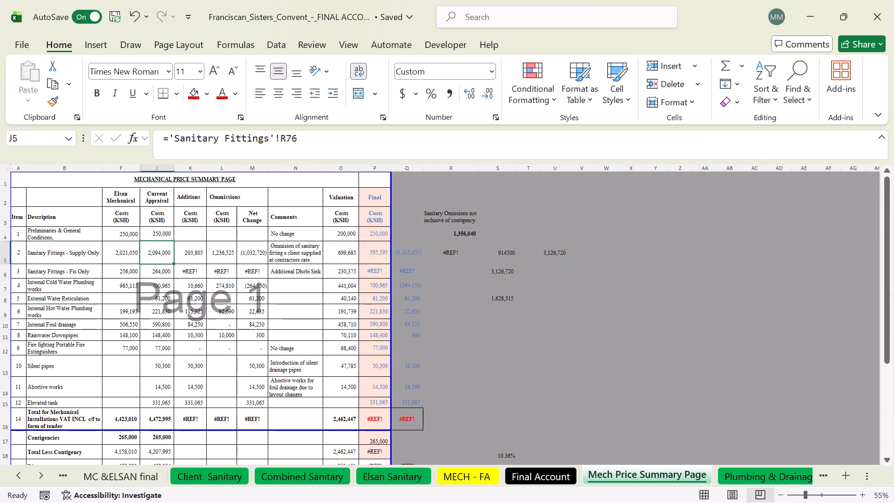
{"action": "scroll", "coordinate": [524, 350], "scroll_direction": "down", "scroll_amount": 3}
{"action": "scroll", "coordinate": [427, 394], "scroll_direction": "down", "scroll_amount": 1}
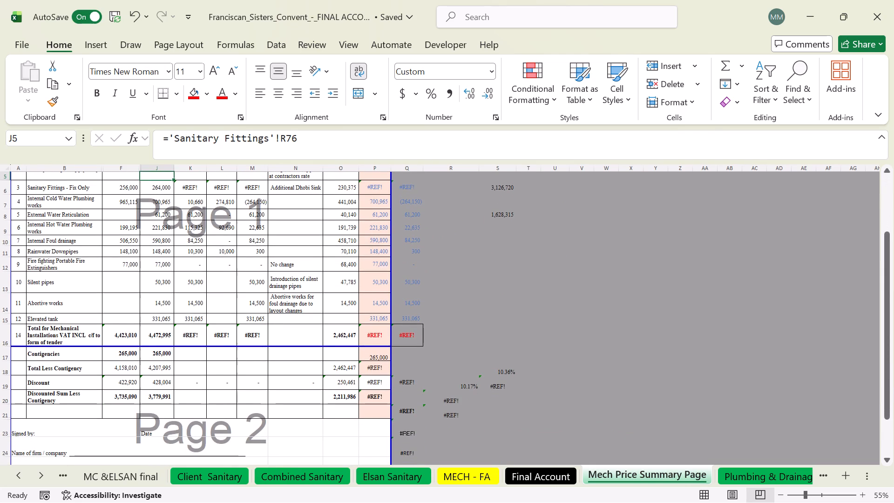
{"action": "left_click", "coordinate": [370, 334]}
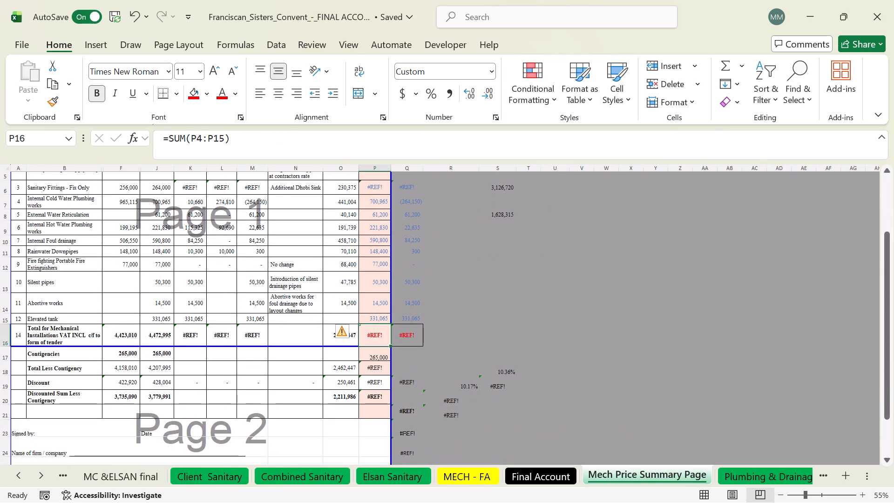
{"action": "left_click", "coordinate": [372, 357]}
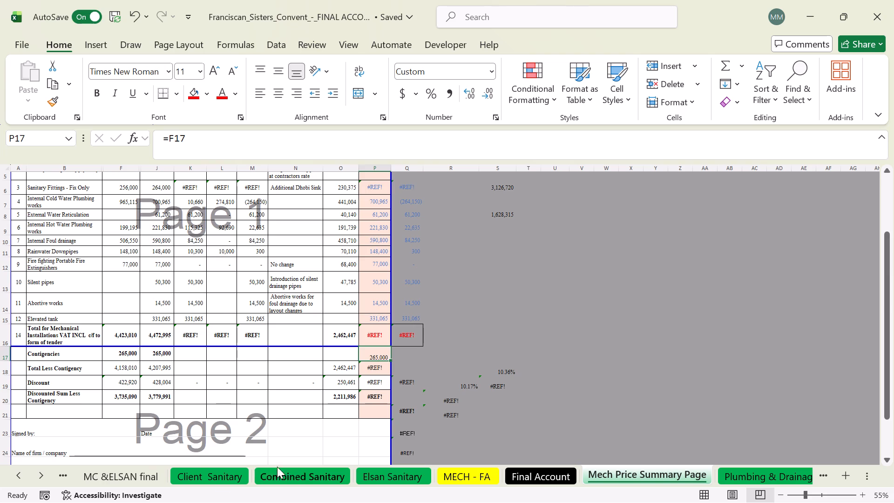
Review the Client Sanitary supply-only totals in row A1.37 and the amount paid by the client, then return to MECH - FA.
{"action": "left_click", "coordinate": [211, 473]}
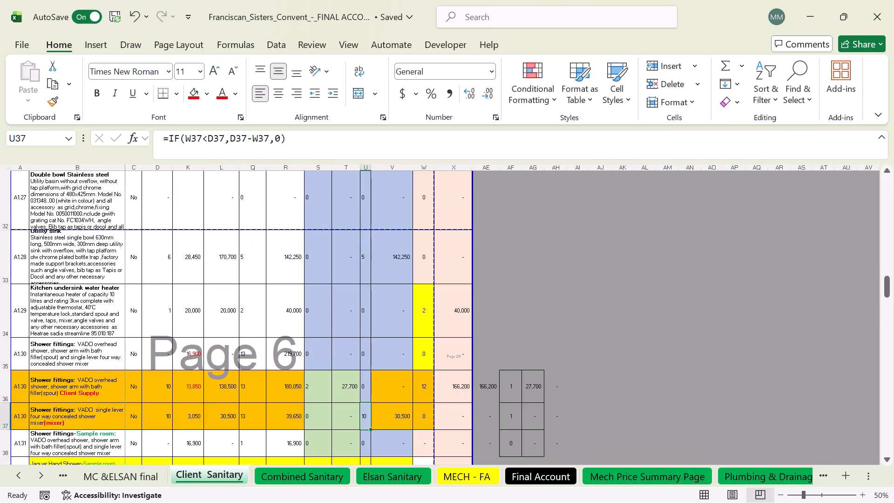
{"action": "scroll", "coordinate": [282, 364], "scroll_direction": "down", "scroll_amount": 9}
{"action": "scroll", "coordinate": [329, 433], "scroll_direction": "down", "scroll_amount": 1}
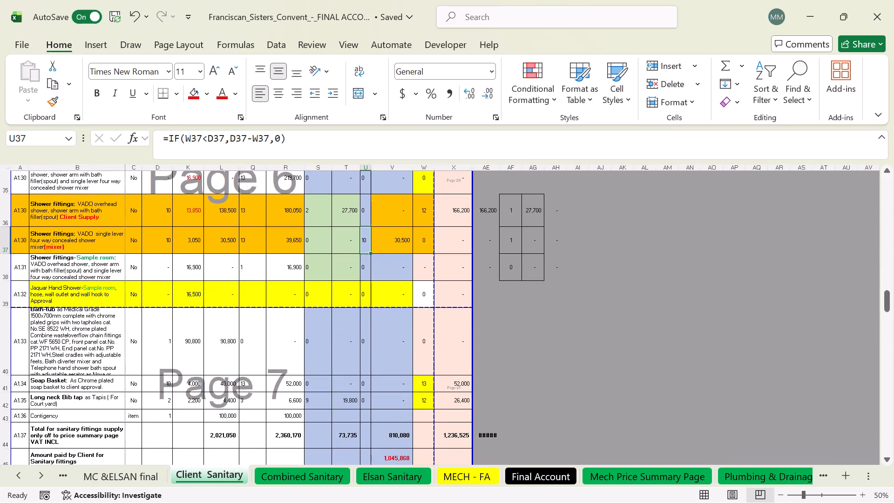
{"action": "scroll", "coordinate": [329, 433], "scroll_direction": "down", "scroll_amount": 1}
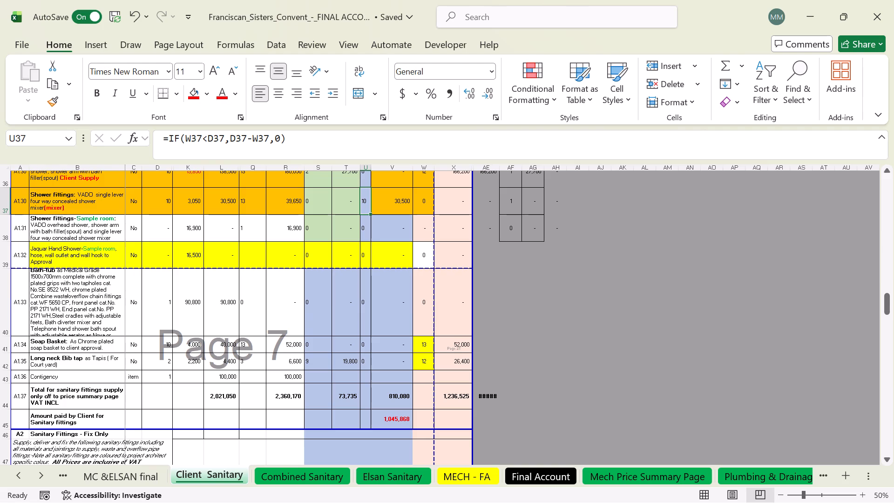
{"action": "left_click", "coordinate": [464, 476]}
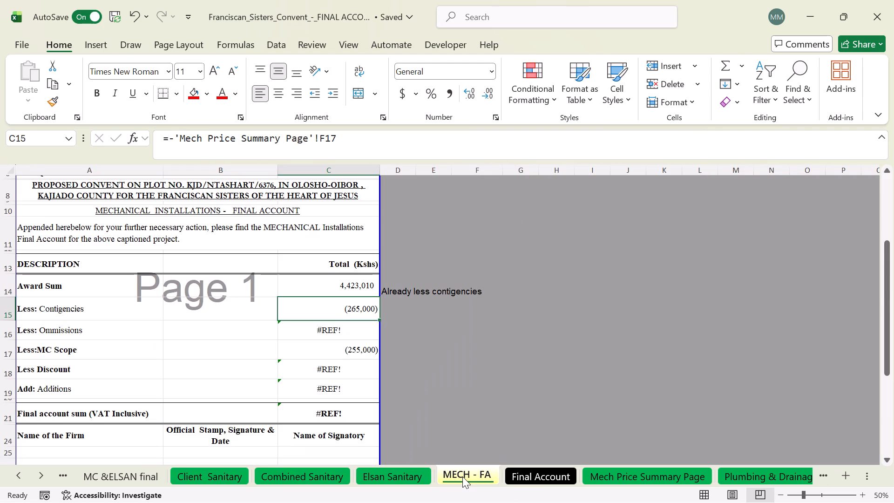
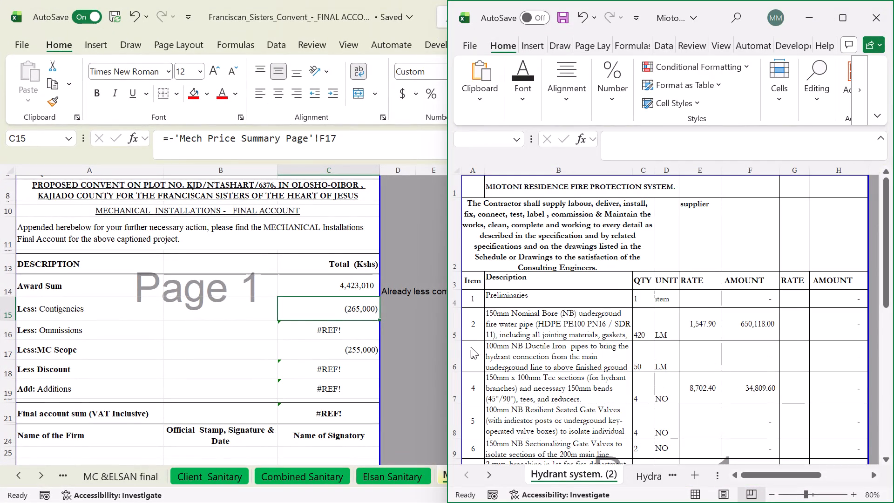
Put the Miotoni workbook out of the way and view the valuation and certification rows on the Final Account sheet.
{"action": "left_click", "coordinate": [437, 343]}
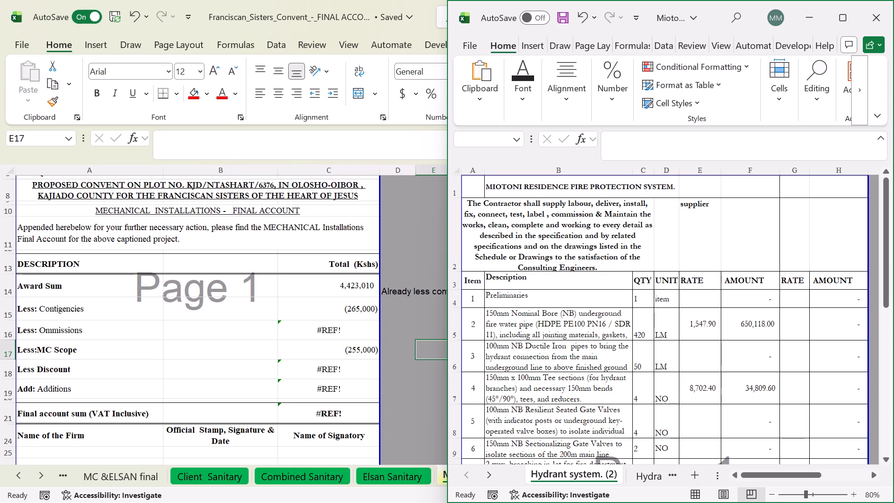
{"action": "left_click", "coordinate": [809, 17]}
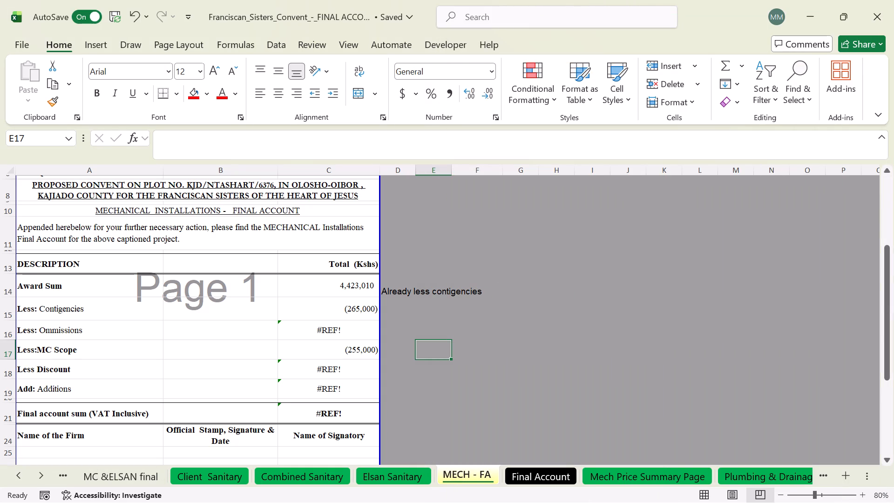
{"action": "left_click", "coordinate": [533, 479]}
{"action": "scroll", "coordinate": [588, 318], "scroll_direction": "down", "scroll_amount": 3}
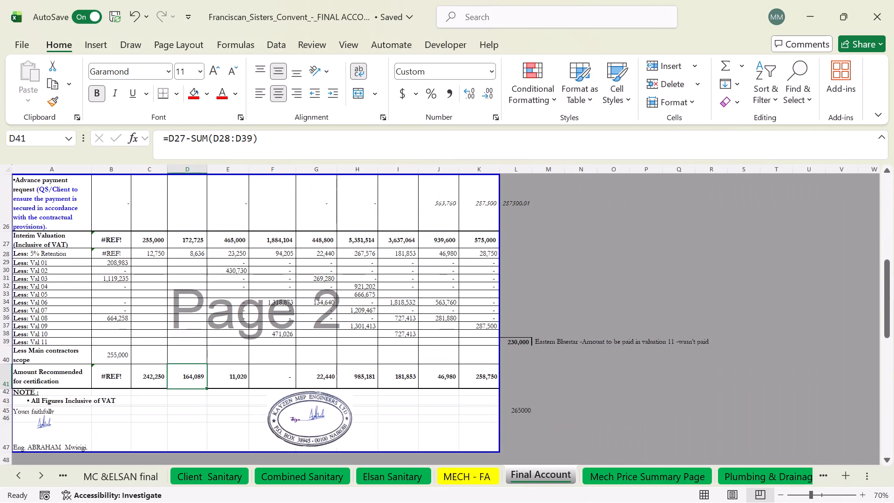
Open the Franciscan_Sisters_Convent_-_11 MEP_Val_ 11_08_2026 workbook from the Valuation folder and view the totals on its Mech Price Summary Page.
{"action": "left_click", "coordinate": [807, 17]}
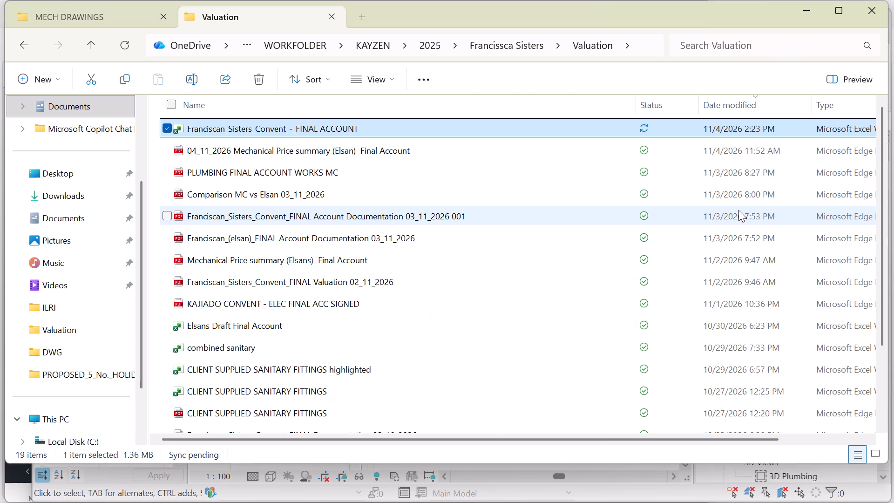
{"action": "scroll", "coordinate": [432, 288], "scroll_direction": "down", "scroll_amount": 3}
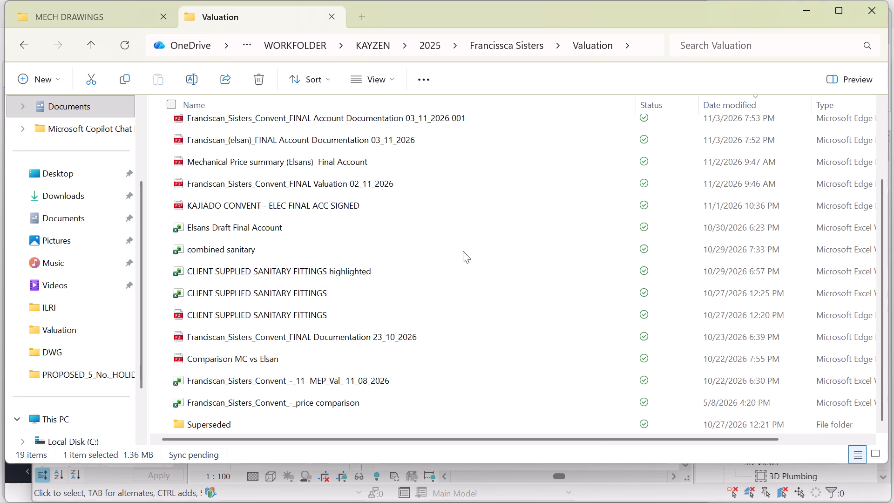
{"action": "scroll", "coordinate": [474, 229], "scroll_direction": "down", "scroll_amount": 3}
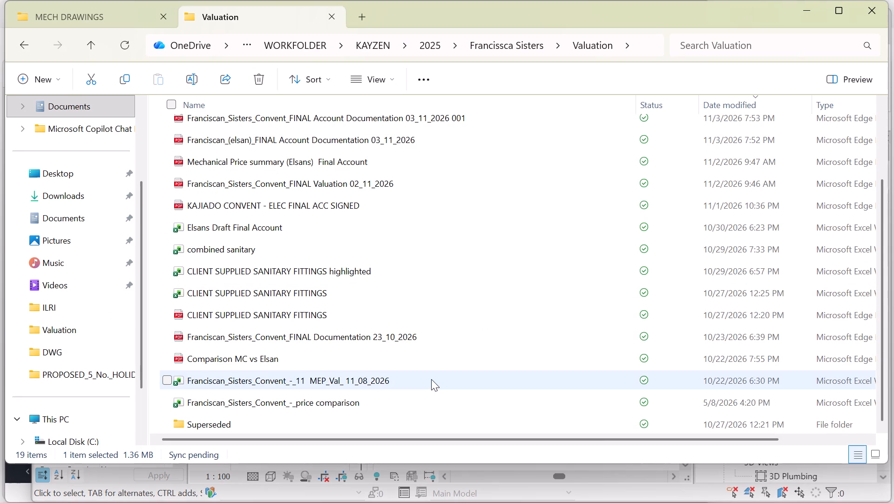
{"action": "double_click", "coordinate": [431, 379]}
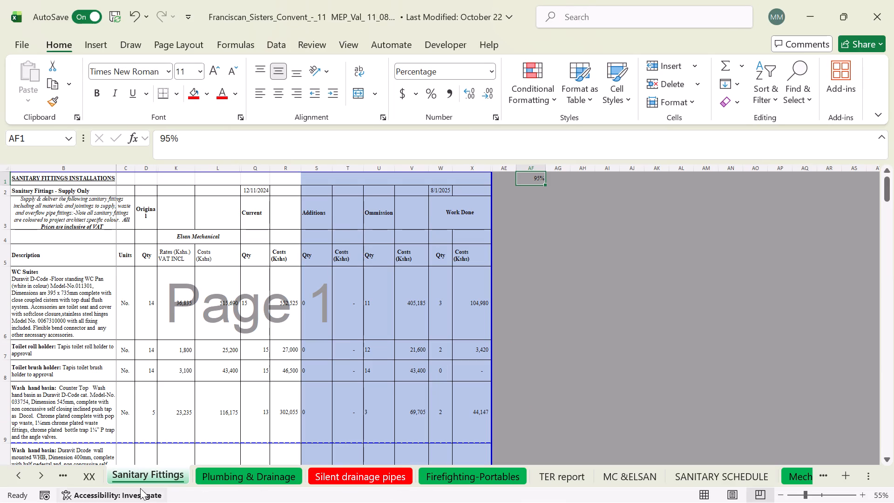
{"action": "triple_click", "coordinate": [50, 477]}
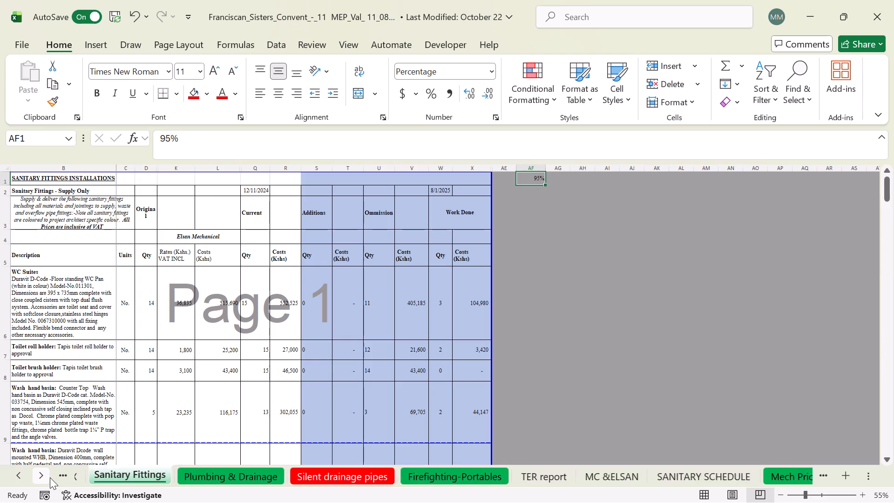
{"action": "left_click", "coordinate": [50, 477]}
{"action": "left_click", "coordinate": [587, 479]}
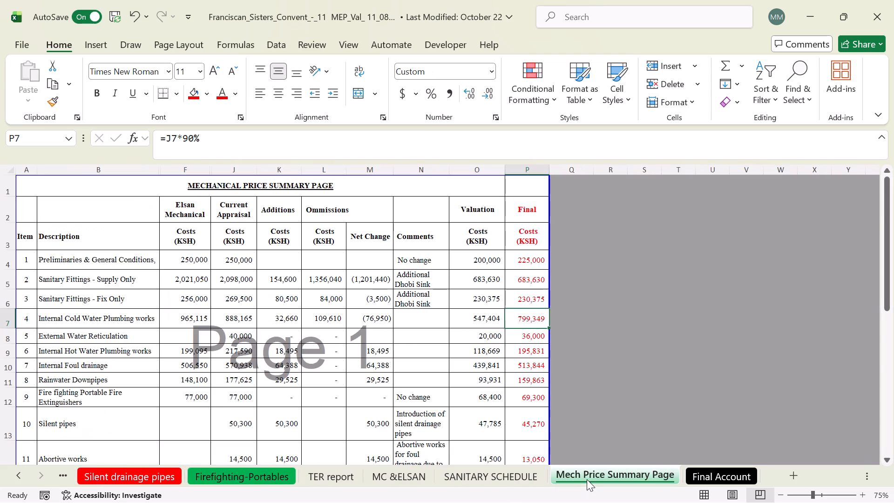
{"action": "scroll", "coordinate": [557, 315], "scroll_direction": "down", "scroll_amount": 7}
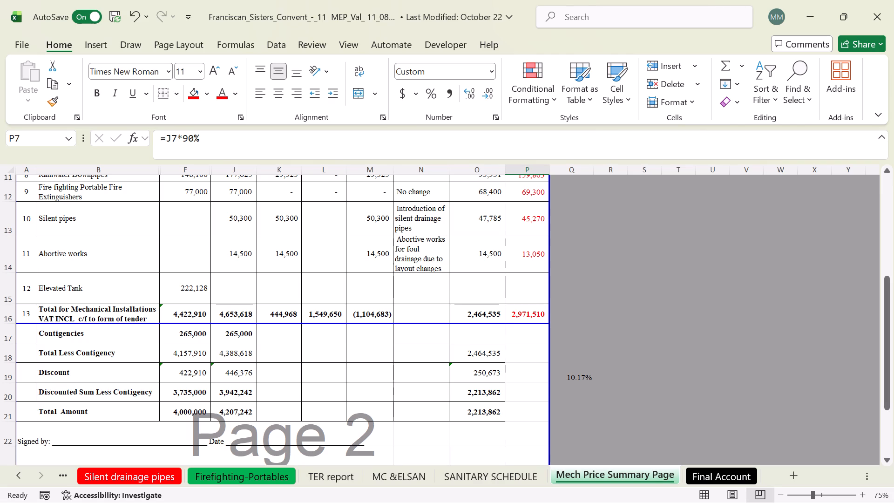
Inspect the Elsan Mechanical column's formulas in F16 to F21, covering the total, contingencies, discount, discounted sum and total amount.
{"action": "left_click", "coordinate": [194, 332]}
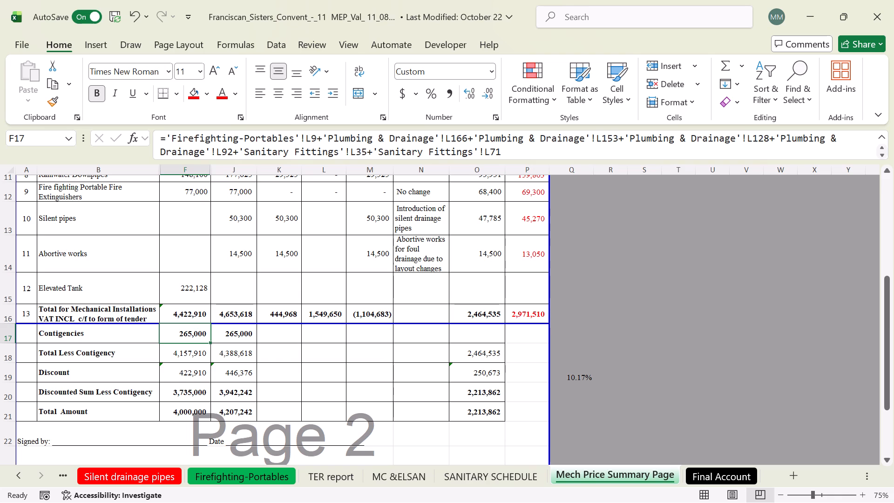
{"action": "left_click", "coordinate": [149, 476]}
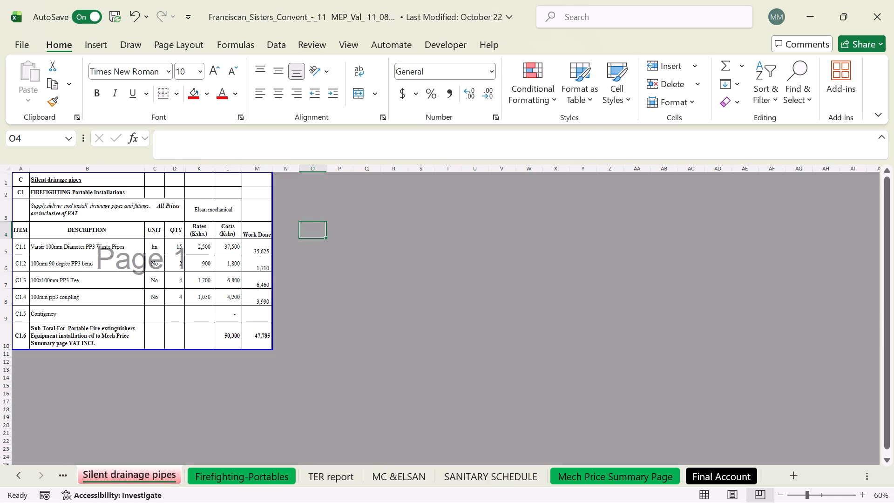
{"action": "left_click", "coordinate": [587, 471]}
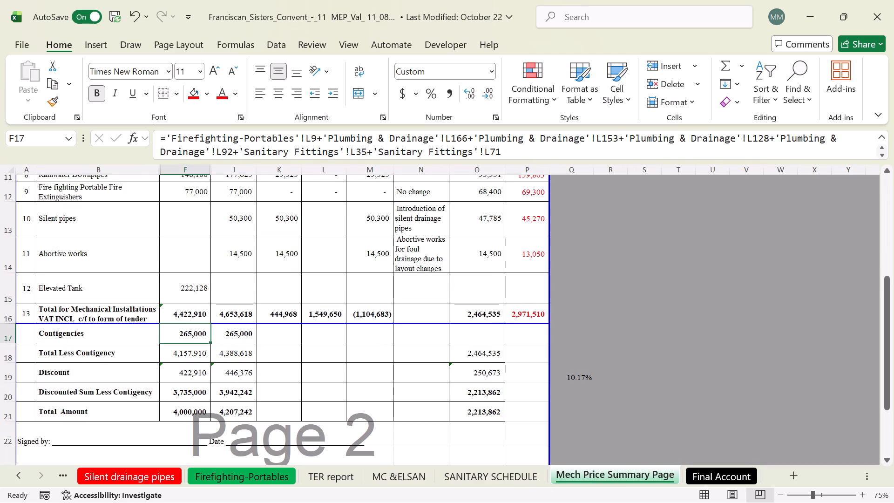
{"action": "left_click", "coordinate": [186, 376]}
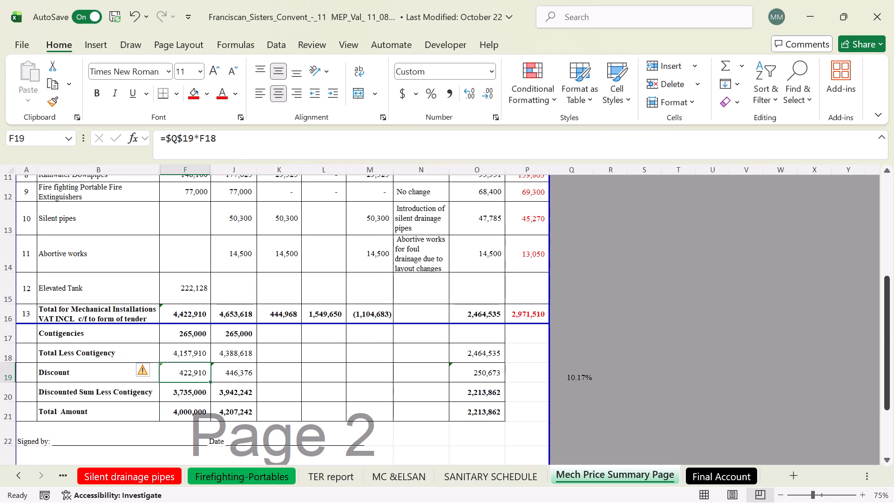
{"action": "left_click", "coordinate": [192, 350]}
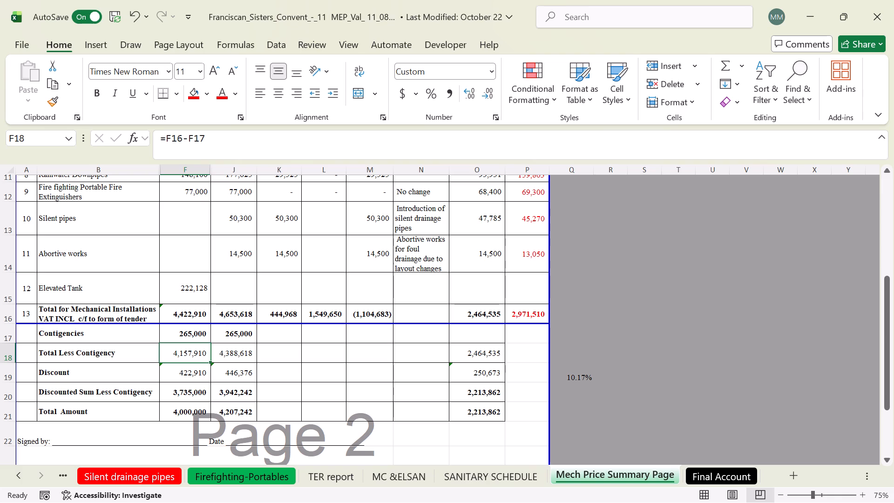
{"action": "left_click", "coordinate": [202, 353]}
{"action": "left_click", "coordinate": [185, 355]}
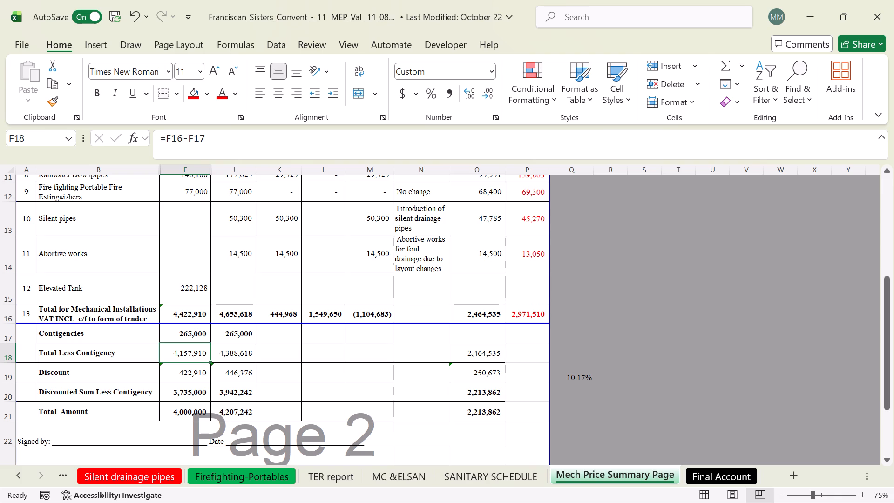
{"action": "left_click", "coordinate": [185, 319]}
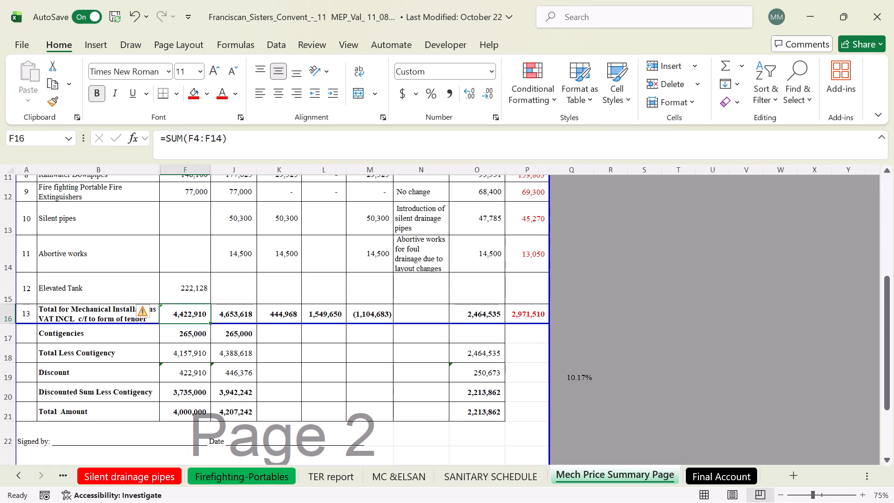
{"action": "left_click", "coordinate": [188, 351]}
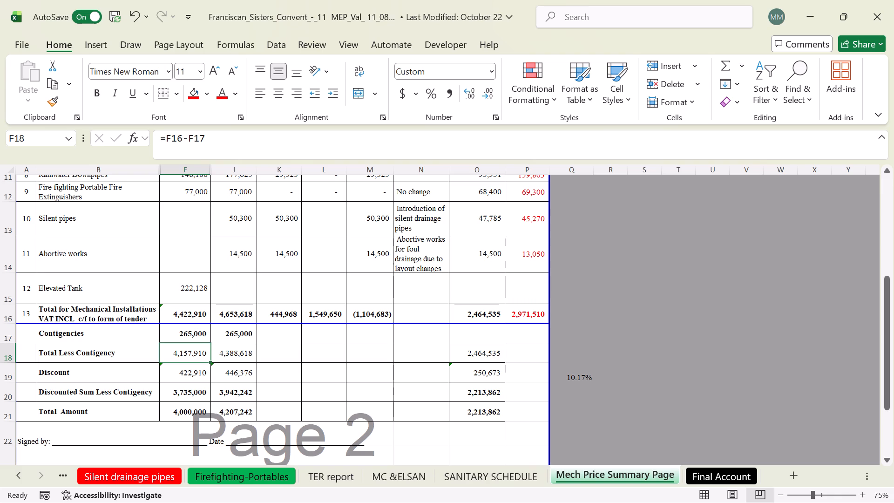
{"action": "left_click", "coordinate": [184, 393]}
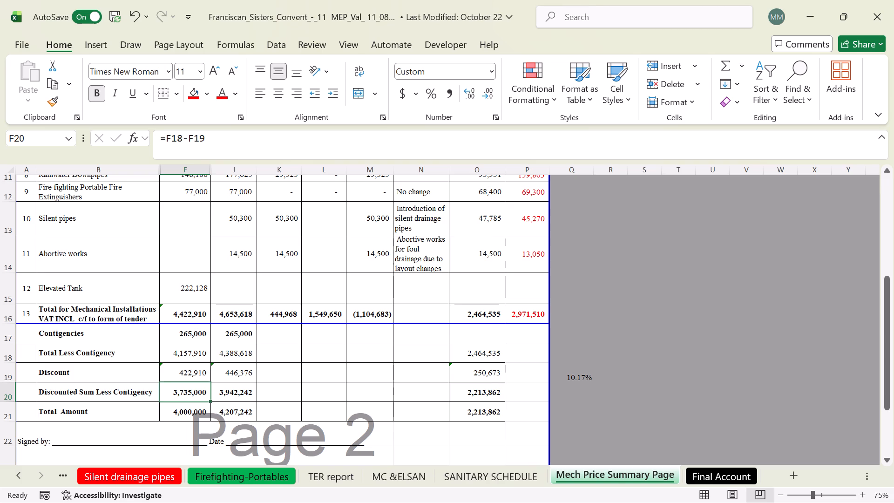
{"action": "double_click", "coordinate": [193, 419]}
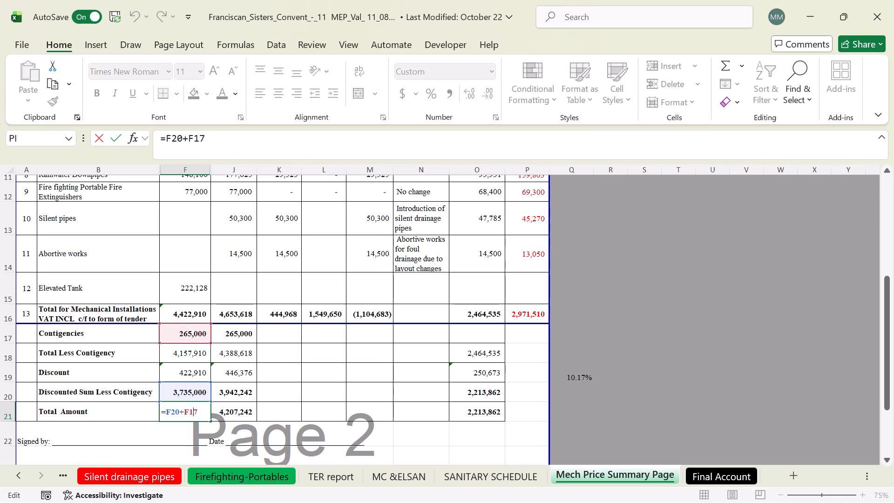
{"action": "left_click", "coordinate": [252, 427]}
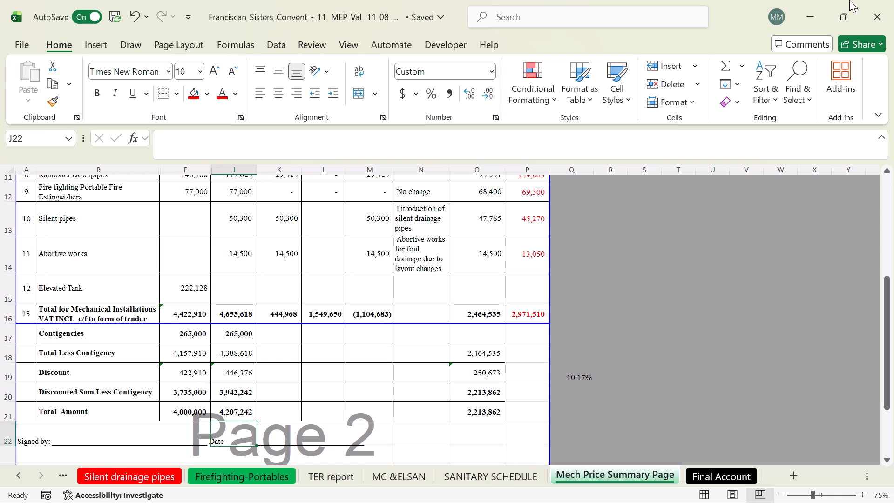
Return to the Franciscan Sisters Convent FINAL ACCOUNT workbook and recheck the Award Sum and Contigencies formulas on MECH - FA.
{"action": "left_click", "coordinate": [819, 10]}
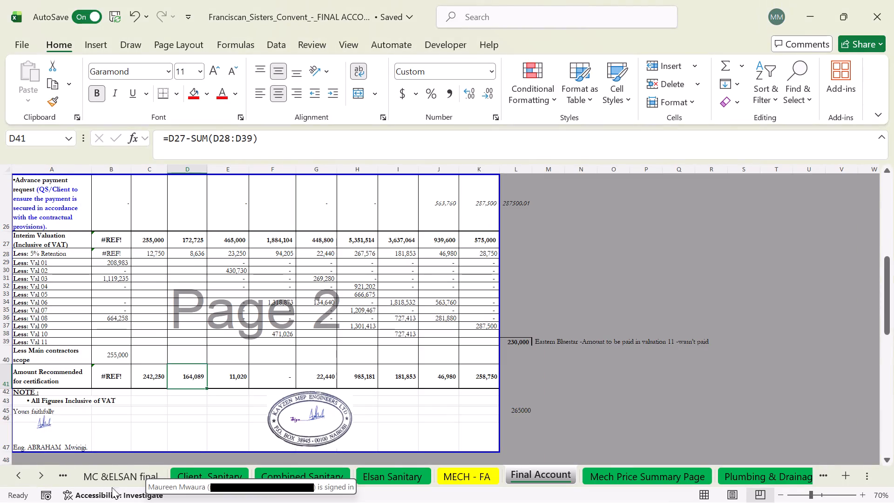
{"action": "triple_click", "coordinate": [21, 472]}
{"action": "triple_click", "coordinate": [21, 472]}
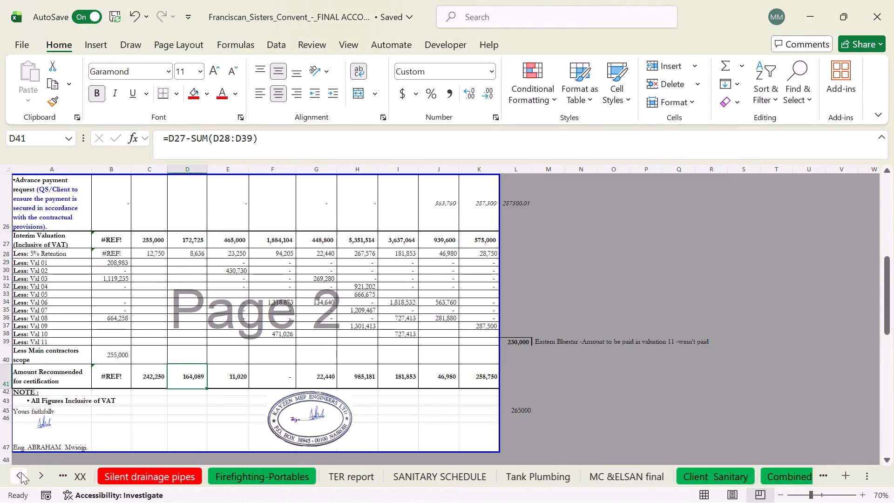
{"action": "triple_click", "coordinate": [21, 472]}
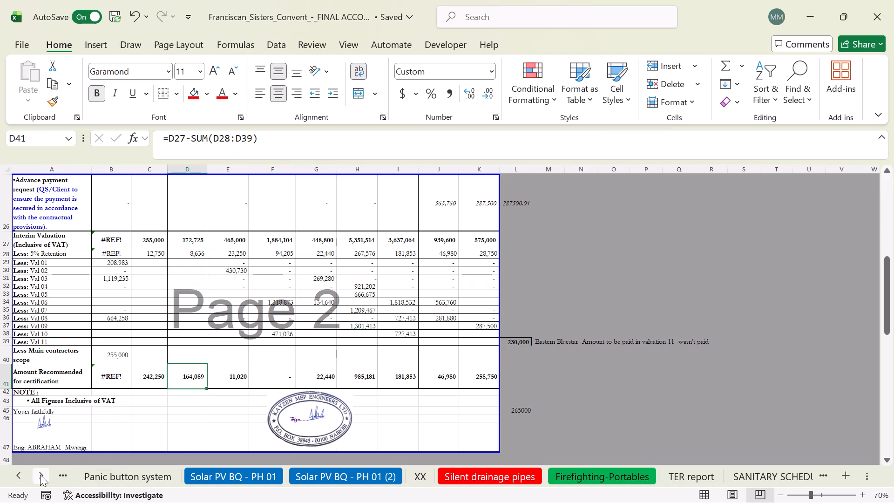
{"action": "triple_click", "coordinate": [40, 475]}
{"action": "triple_click", "coordinate": [40, 475]}
{"action": "double_click", "coordinate": [40, 475]}
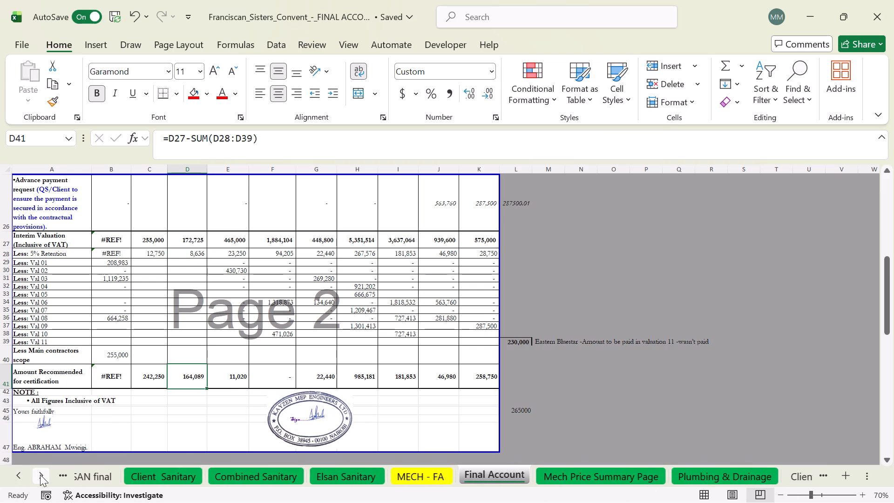
{"action": "left_click", "coordinate": [373, 476]}
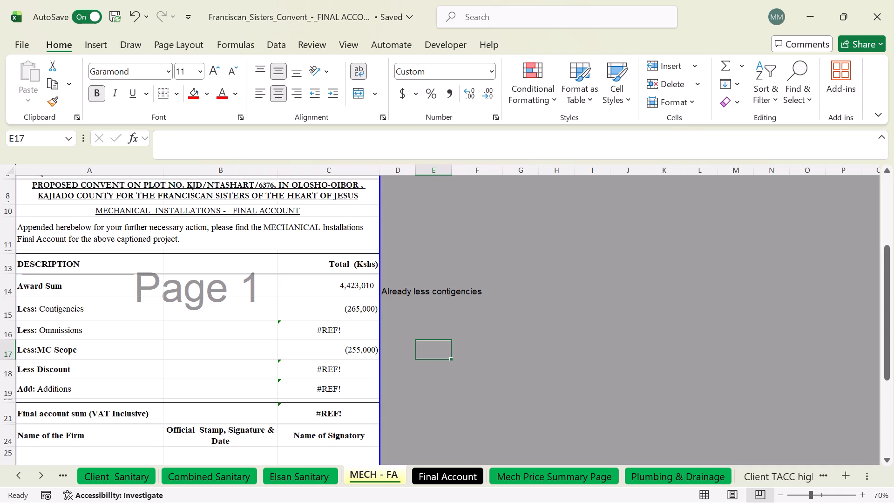
{"action": "left_click", "coordinate": [335, 286]}
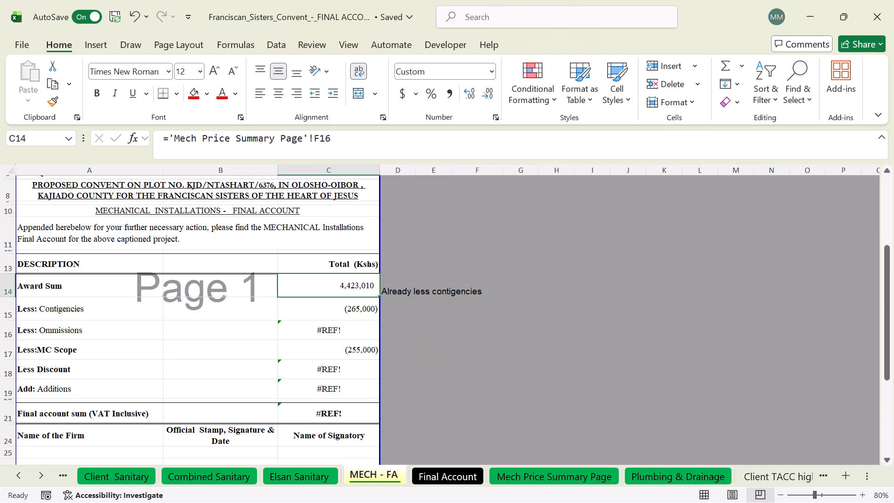
{"action": "left_click", "coordinate": [325, 305]}
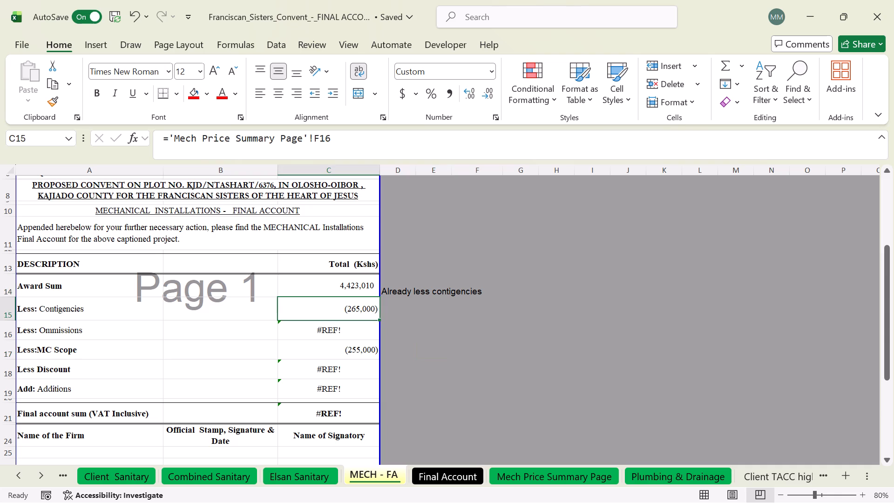
{"action": "left_click", "coordinate": [333, 283]}
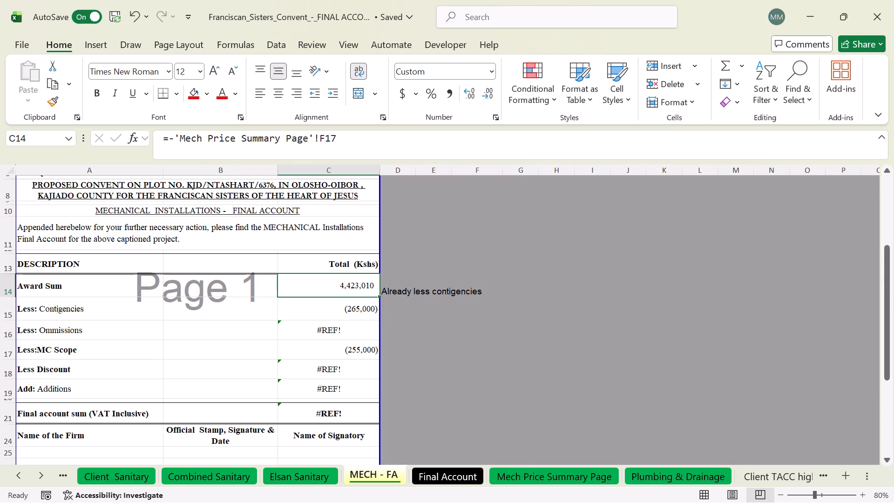
Check the Elsan Mechanical column's Total Less Contigency formula on Mech Price Summary Page and review the items above it.
{"action": "left_click", "coordinate": [462, 481]}
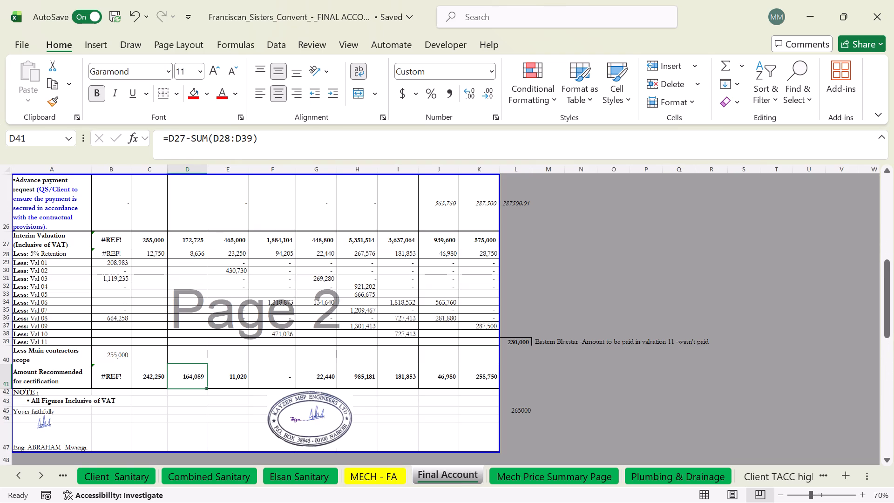
{"action": "left_click", "coordinate": [540, 474]}
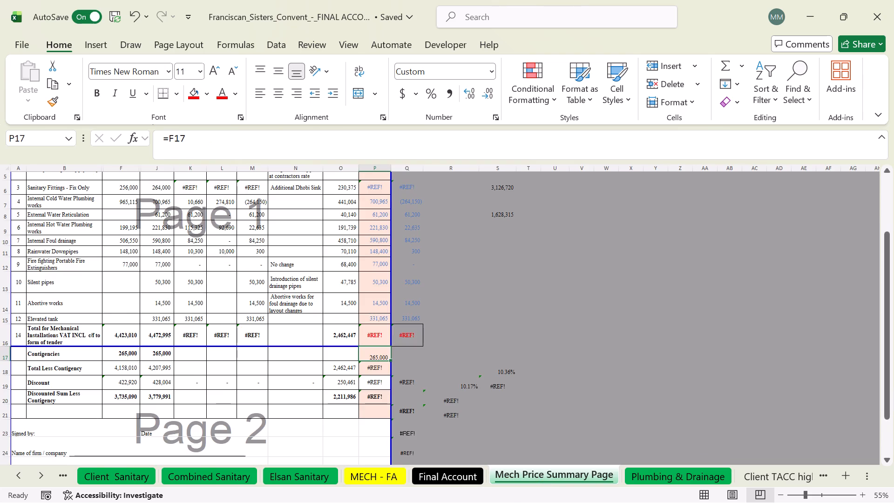
{"action": "scroll", "coordinate": [342, 311], "scroll_direction": "up", "scroll_amount": 1}
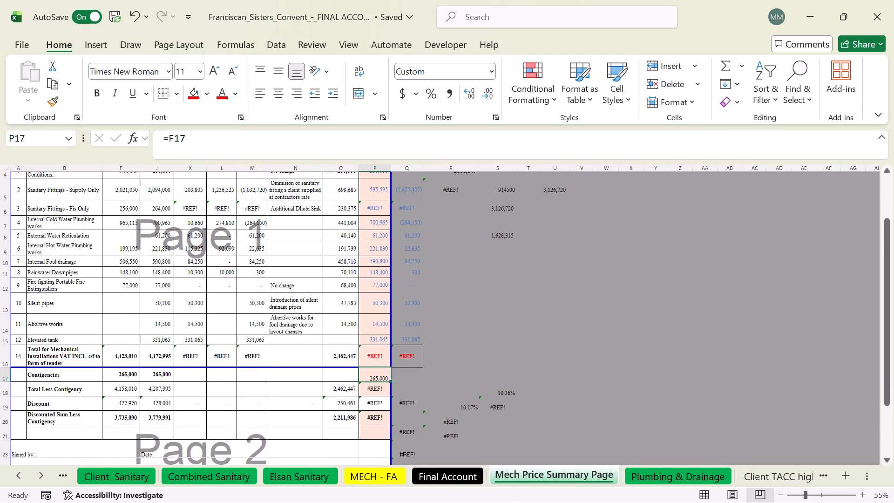
{"action": "left_click", "coordinate": [121, 387]}
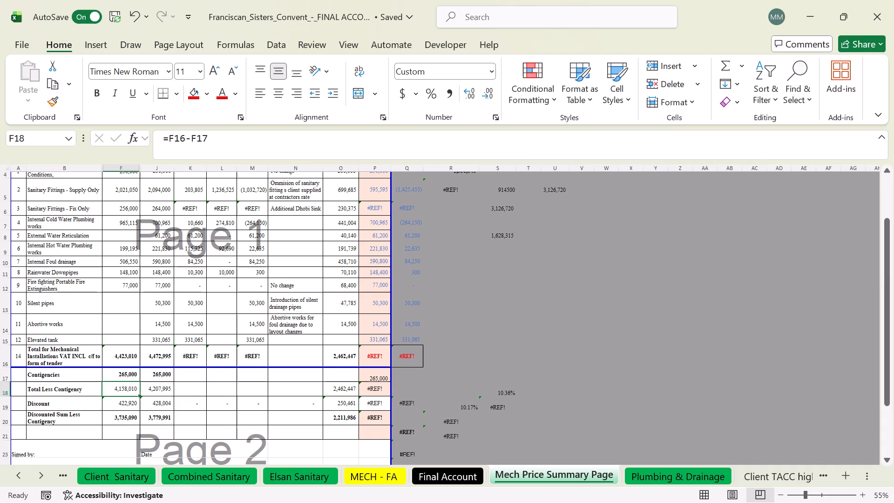
{"action": "scroll", "coordinate": [347, 337], "scroll_direction": "up", "scroll_amount": 3}
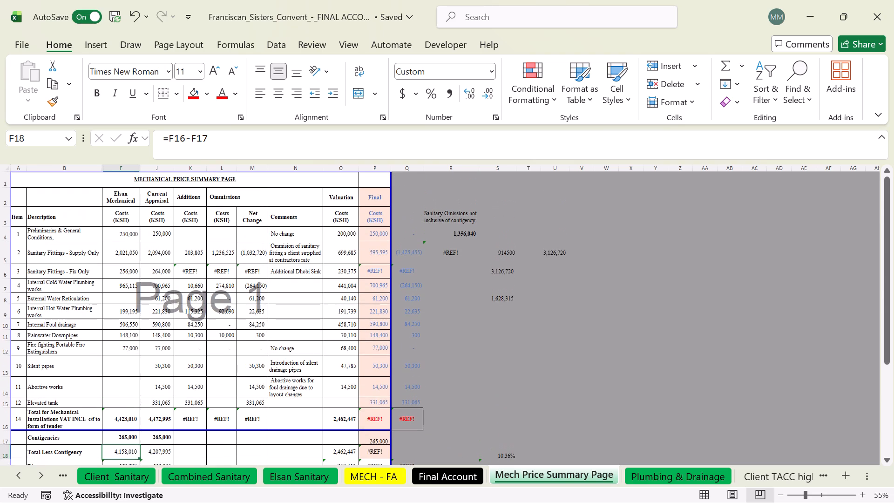
Review the Mech Price Summary Page totals and the Combined Sanitary items through to the Sanitary Fittings Price Summary.
{"action": "scroll", "coordinate": [348, 336], "scroll_direction": "down", "scroll_amount": 1}
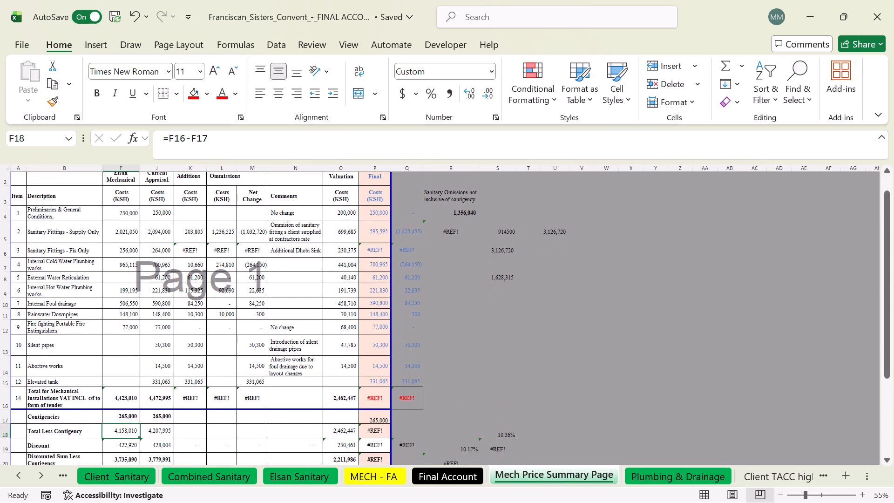
{"action": "scroll", "coordinate": [348, 336], "scroll_direction": "down", "scroll_amount": 1}
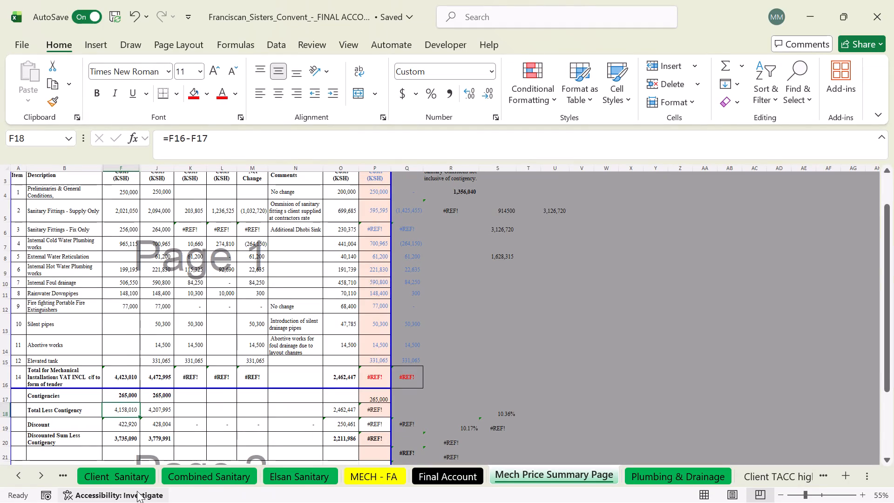
{"action": "left_click", "coordinate": [109, 478]}
{"action": "left_click", "coordinate": [219, 480]}
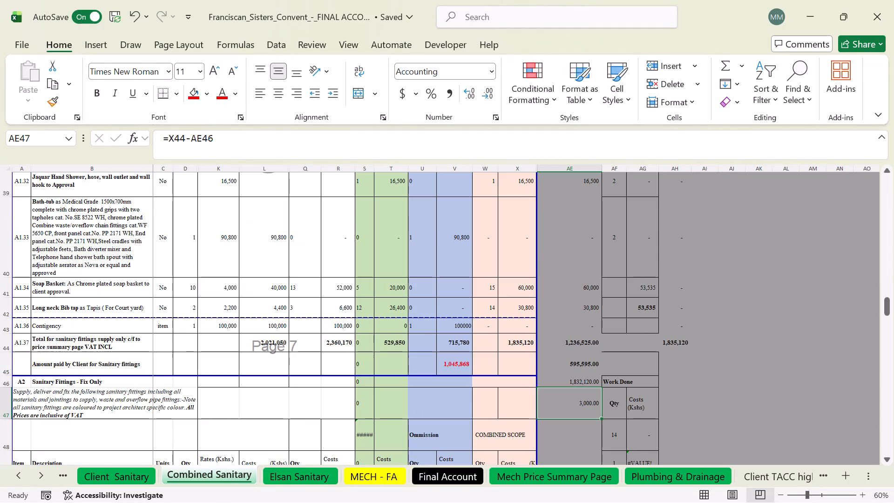
{"action": "scroll", "coordinate": [427, 317], "scroll_direction": "down", "scroll_amount": 20}
{"action": "scroll", "coordinate": [427, 317], "scroll_direction": "down", "scroll_amount": 4}
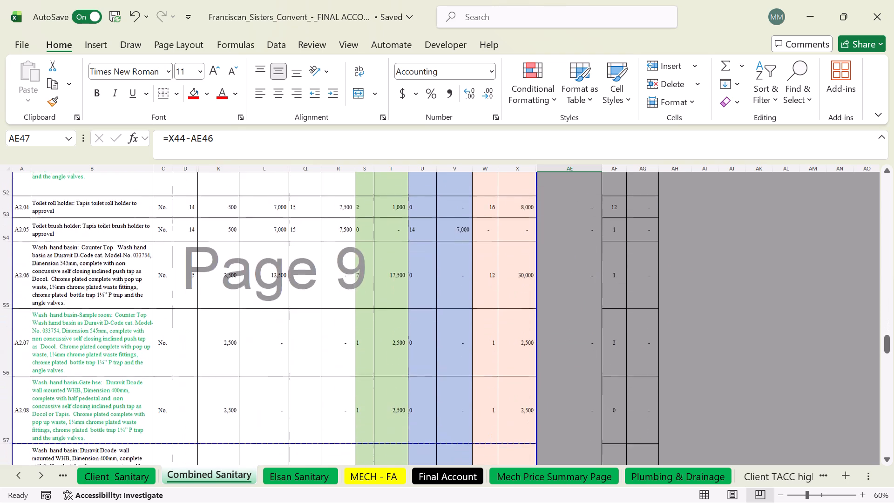
{"action": "scroll", "coordinate": [430, 314], "scroll_direction": "down", "scroll_amount": 17}
{"action": "scroll", "coordinate": [433, 310], "scroll_direction": "down", "scroll_amount": 17}
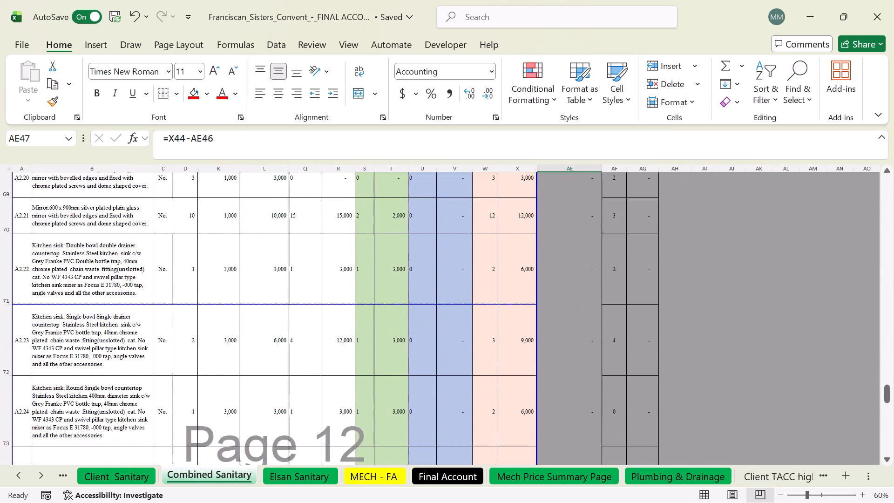
{"action": "scroll", "coordinate": [433, 309], "scroll_direction": "down", "scroll_amount": 20}
{"action": "scroll", "coordinate": [433, 309], "scroll_direction": "down", "scroll_amount": 10}
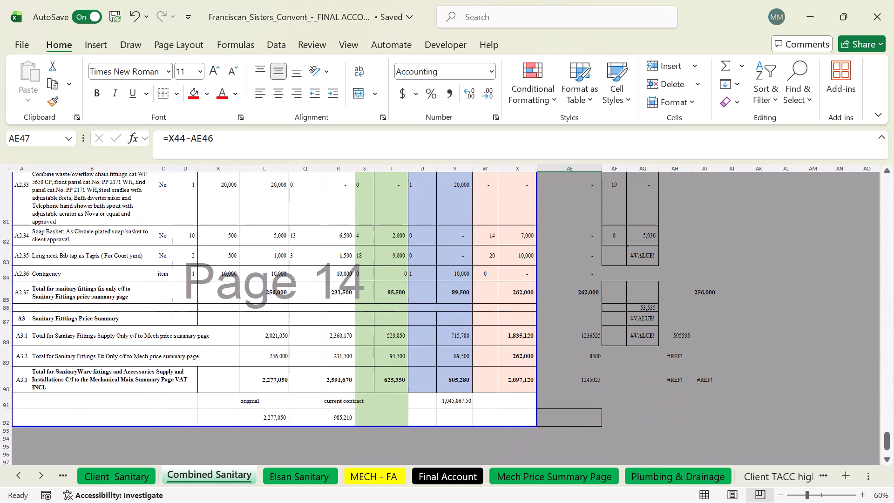
Examine the Sanitary Fittings - Fix Only items on Elsan Sanitary, especially the broken references around A2.30 and A2.31.
{"action": "left_click", "coordinate": [290, 481]}
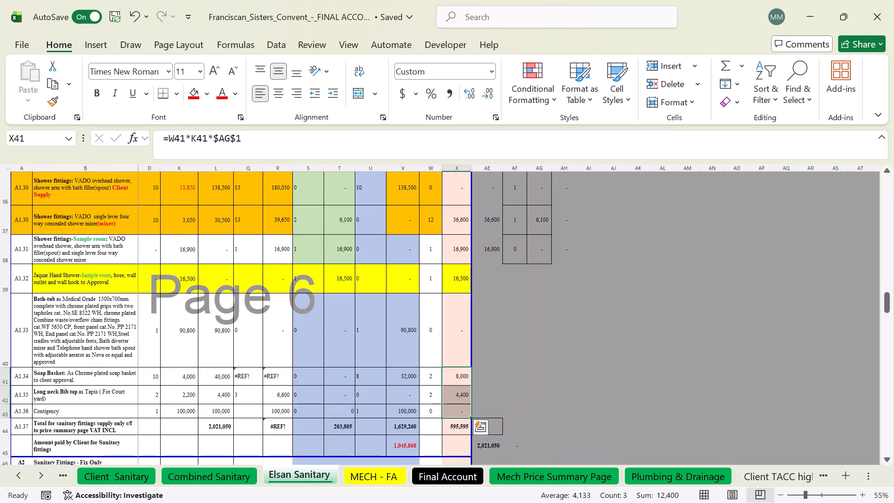
{"action": "scroll", "coordinate": [410, 339], "scroll_direction": "down", "scroll_amount": 20}
{"action": "scroll", "coordinate": [410, 339], "scroll_direction": "down", "scroll_amount": 16}
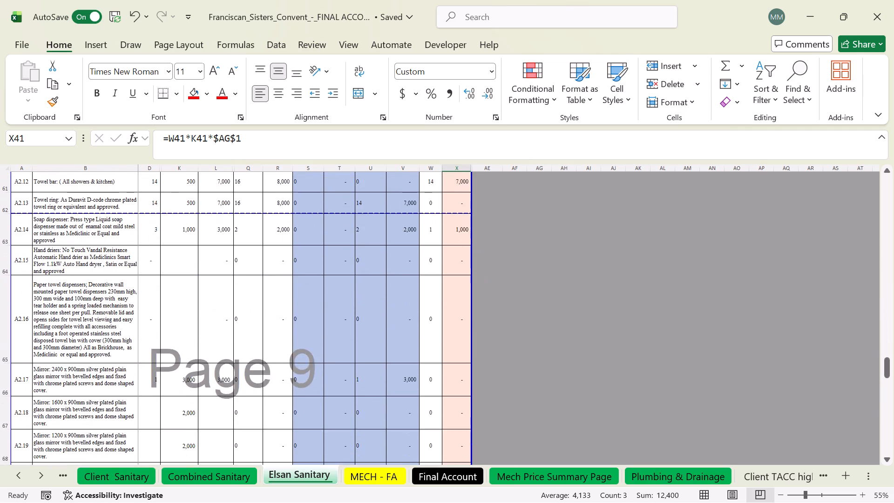
{"action": "scroll", "coordinate": [413, 337], "scroll_direction": "down", "scroll_amount": 20}
{"action": "scroll", "coordinate": [413, 337], "scroll_direction": "down", "scroll_amount": 19}
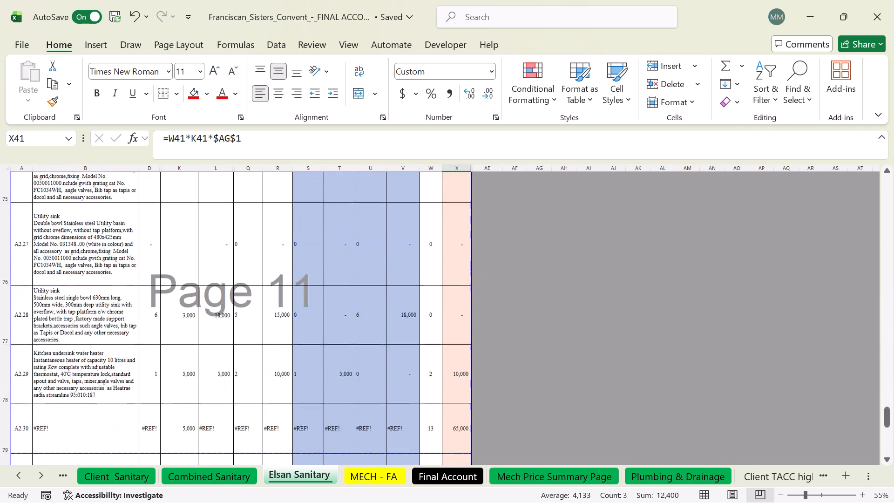
{"action": "scroll", "coordinate": [413, 337], "scroll_direction": "down", "scroll_amount": 6}
{"action": "scroll", "coordinate": [413, 337], "scroll_direction": "up", "scroll_amount": 2}
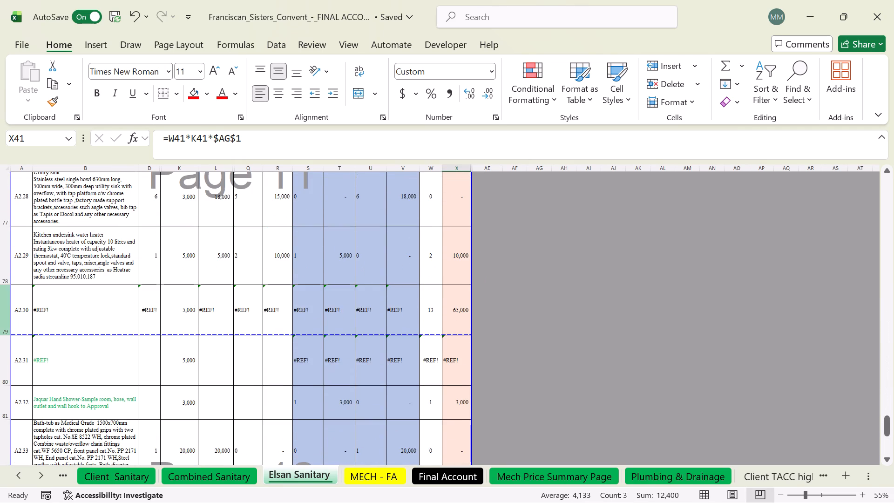
{"action": "scroll", "coordinate": [97, 336], "scroll_direction": "up", "scroll_amount": 8}
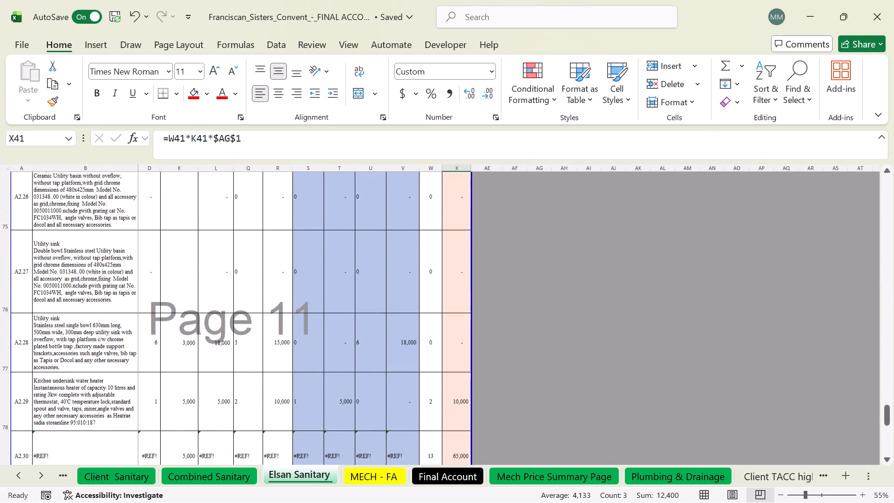
{"action": "scroll", "coordinate": [101, 336], "scroll_direction": "up", "scroll_amount": 6}
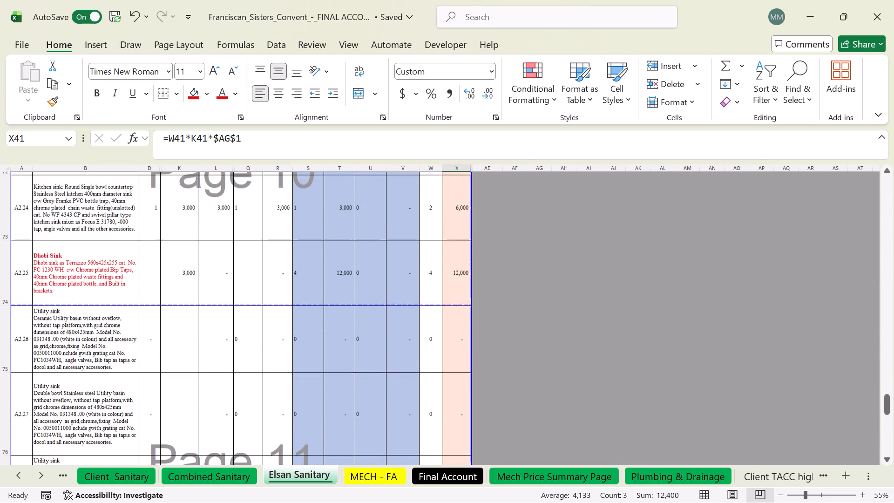
{"action": "scroll", "coordinate": [101, 336], "scroll_direction": "down", "scroll_amount": 5}
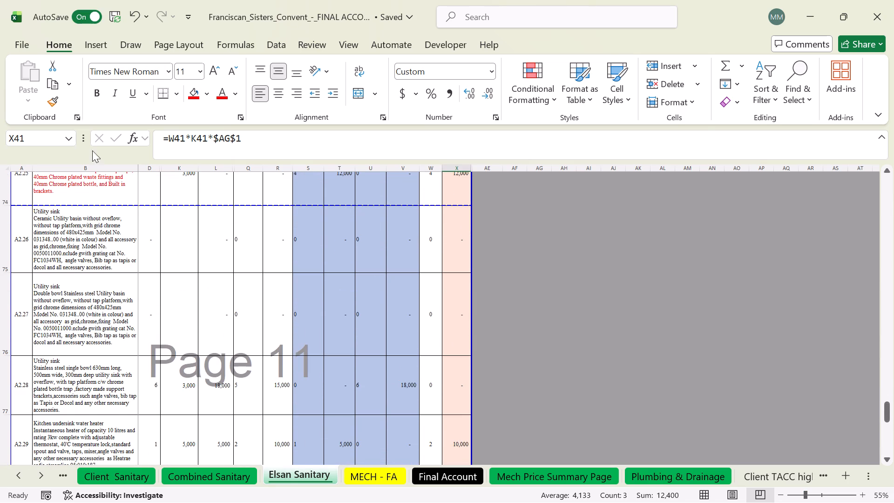
{"action": "scroll", "coordinate": [231, 375], "scroll_direction": "down", "scroll_amount": 8}
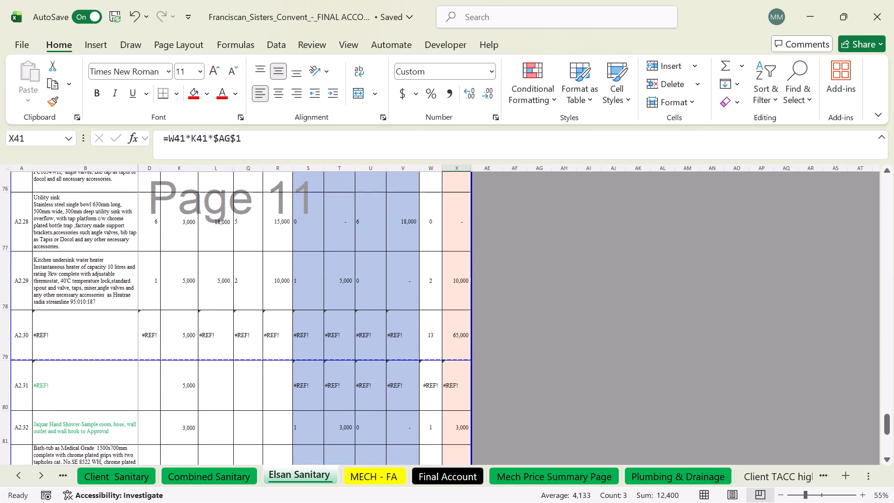
{"action": "scroll", "coordinate": [227, 387], "scroll_direction": "down", "scroll_amount": 1}
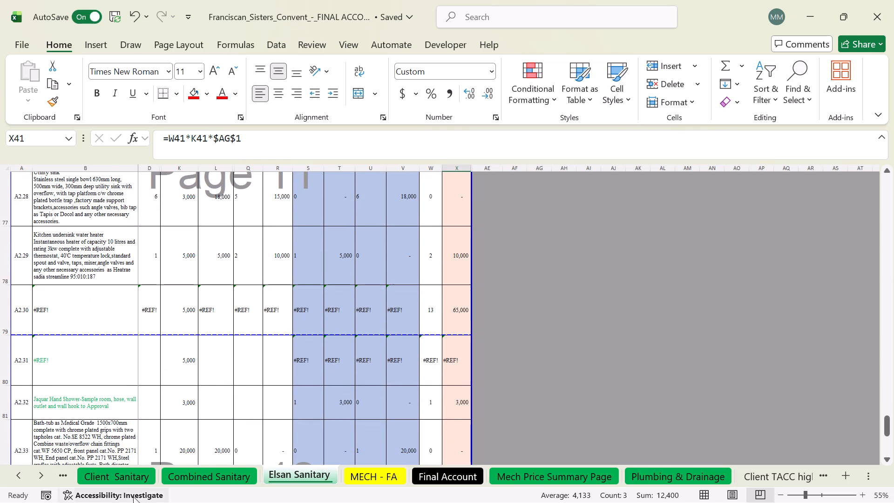
Copy the A1.31 Shower fittings-Sample room row from Client Sanitary and insert it above item A2.30 on Elsan Sanitary.
{"action": "left_click", "coordinate": [127, 475]}
{"action": "scroll", "coordinate": [56, 247], "scroll_direction": "up", "scroll_amount": 2}
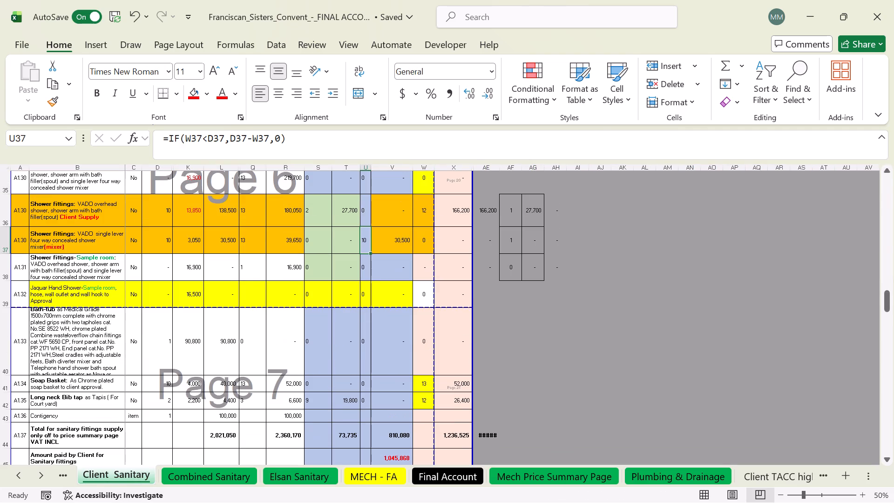
{"action": "left_click", "coordinate": [5, 266]}
{"action": "right_click", "coordinate": [64, 262]}
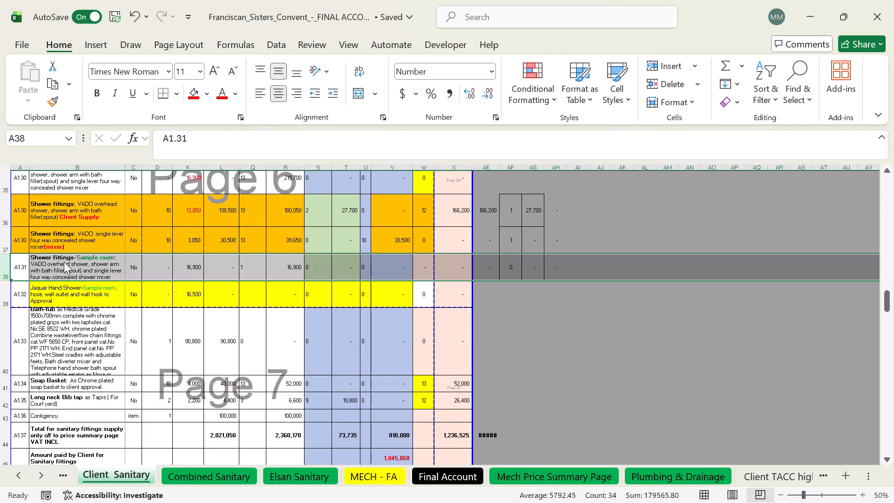
{"action": "left_click", "coordinate": [109, 177]}
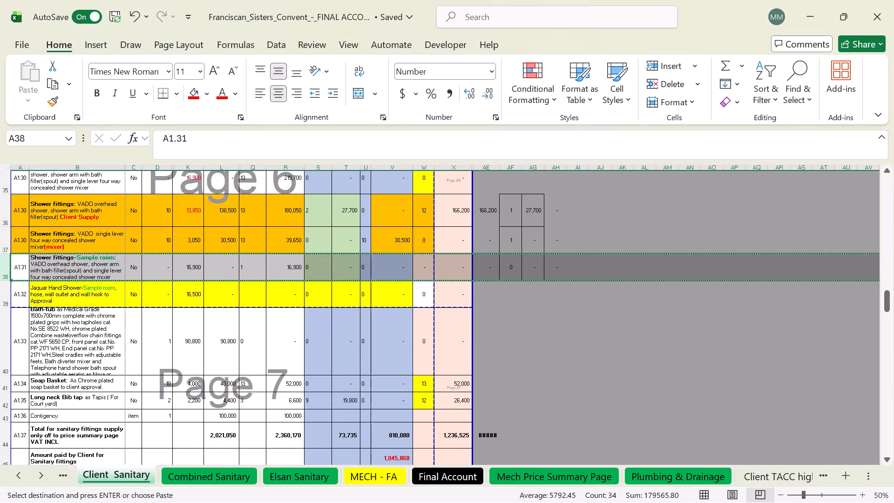
{"action": "left_click", "coordinate": [286, 477]}
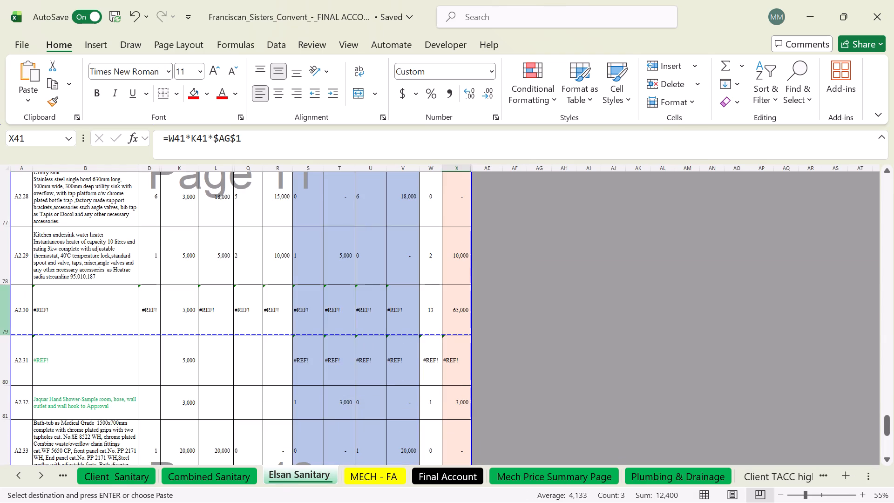
{"action": "left_click", "coordinate": [0, 304]}
{"action": "right_click", "coordinate": [80, 309]}
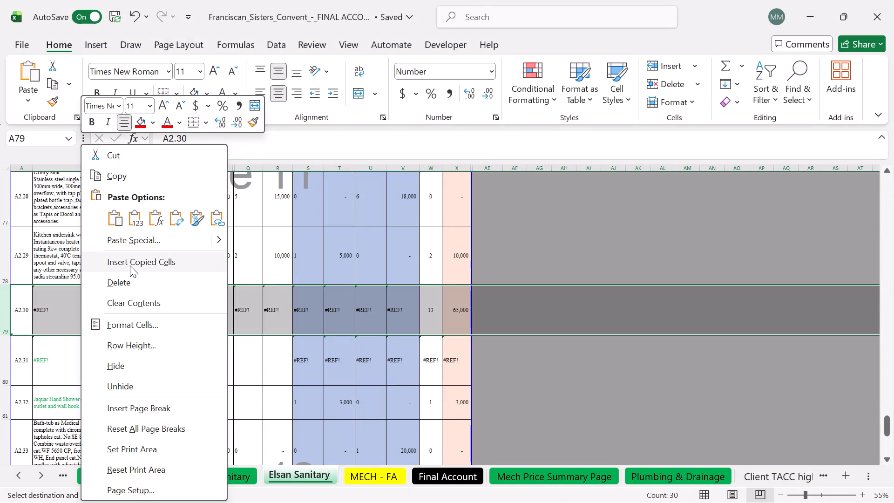
{"action": "left_click", "coordinate": [130, 265]}
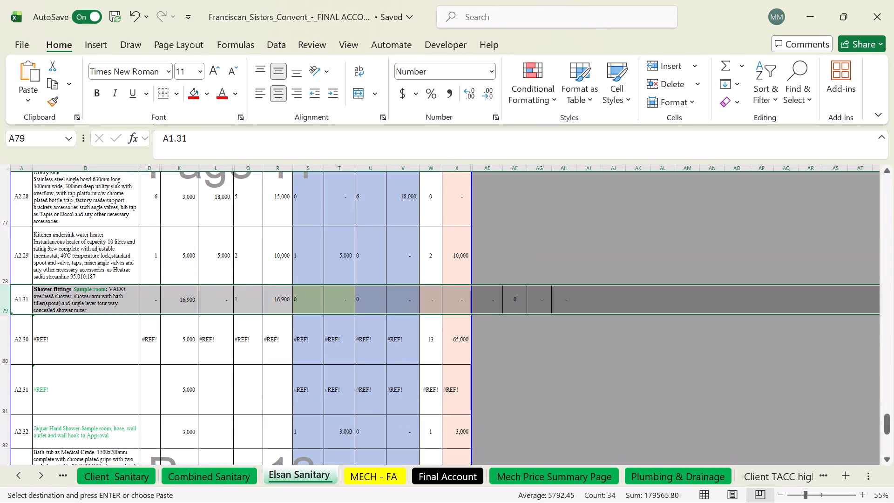
Delete the broken-reference rows for items A2.30 and A2.31 on Elsan Sanitary.
{"action": "left_click_drag", "start_coordinate": [8, 337], "coordinate": [19, 392]}
{"action": "right_click", "coordinate": [122, 377]}
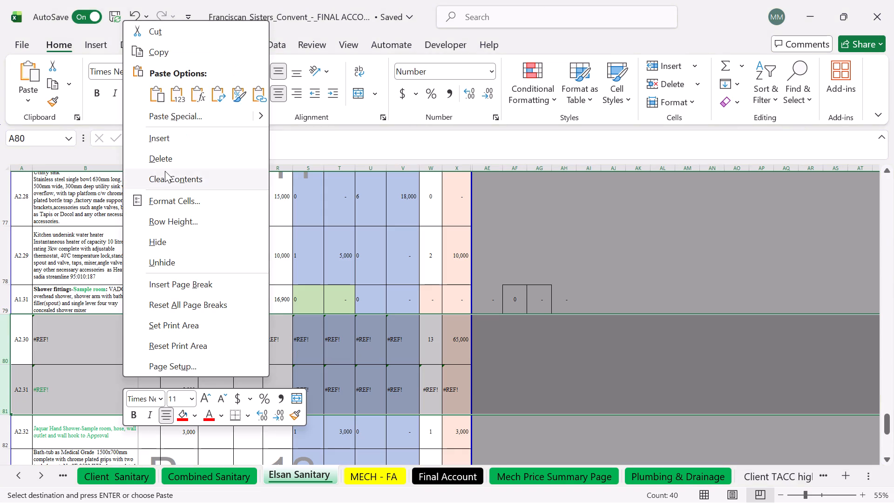
{"action": "left_click", "coordinate": [163, 163]}
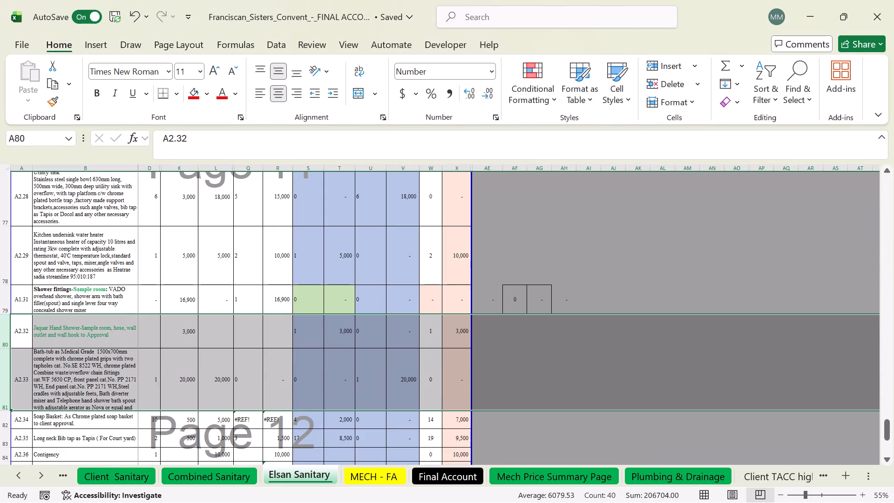
In the inserted shower fittings row 79, set the column D quantity to 10, the rate to 5000 and the column W quantity to 13.
{"action": "left_click", "coordinate": [178, 293]}
{"action": "left_click", "coordinate": [150, 291]}
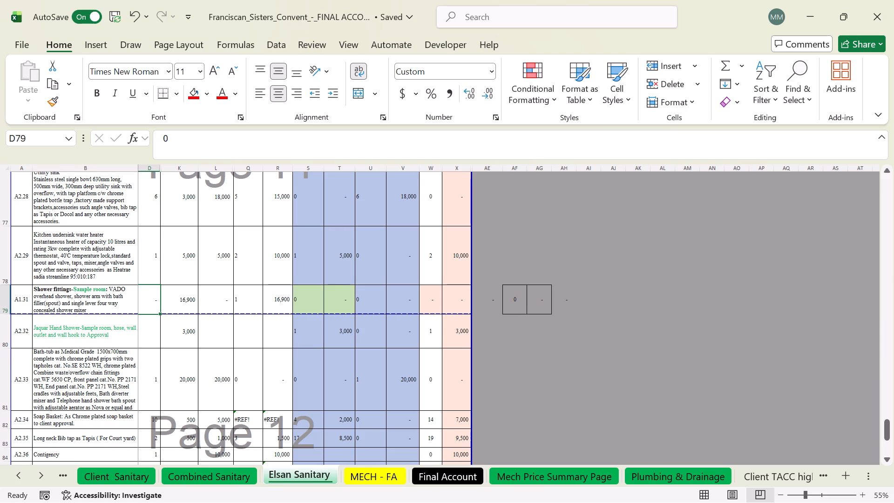
{"action": "type", "text": "10"}
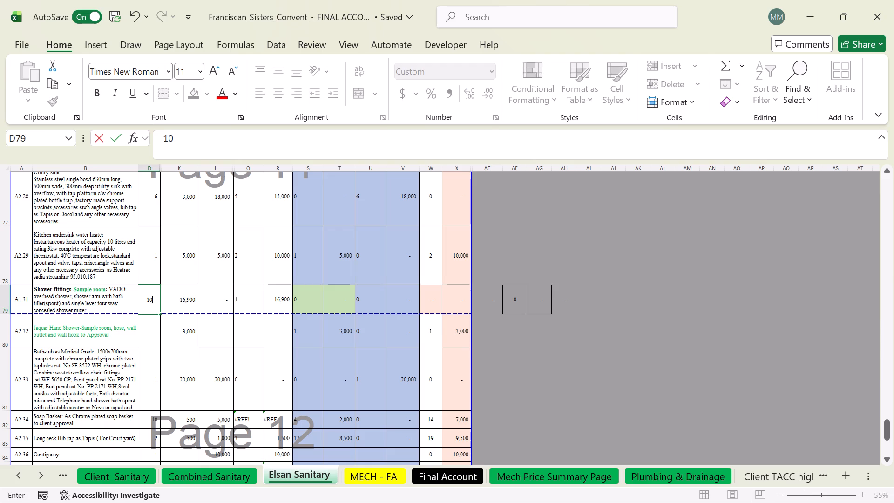
{"action": "left_click", "coordinate": [438, 304]}
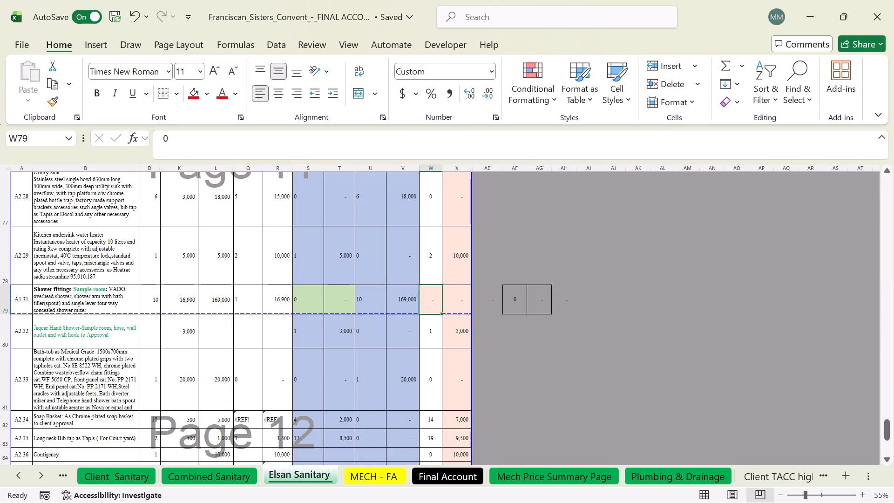
{"action": "left_click", "coordinate": [188, 299]}
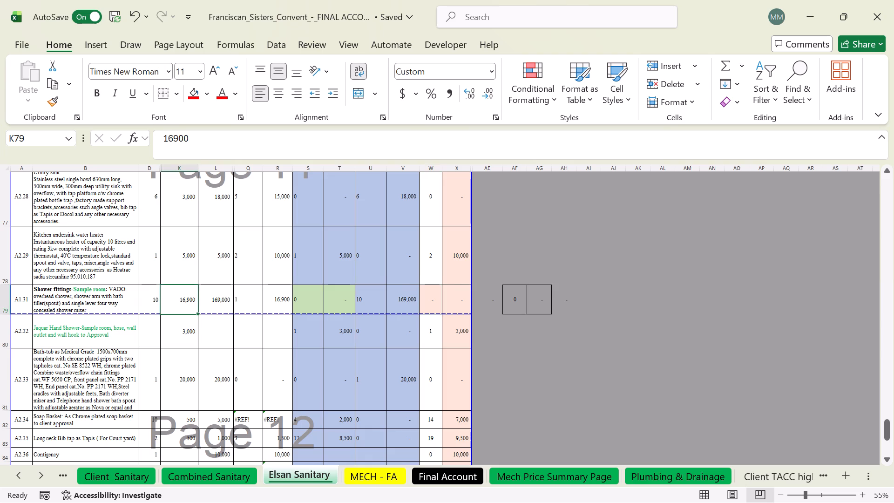
{"action": "type", "text": "5000"}
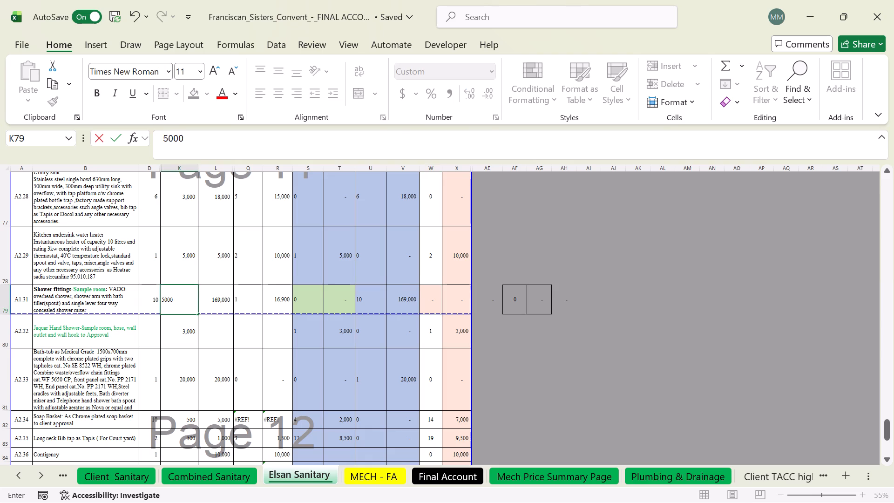
{"action": "key", "text": "Return"}
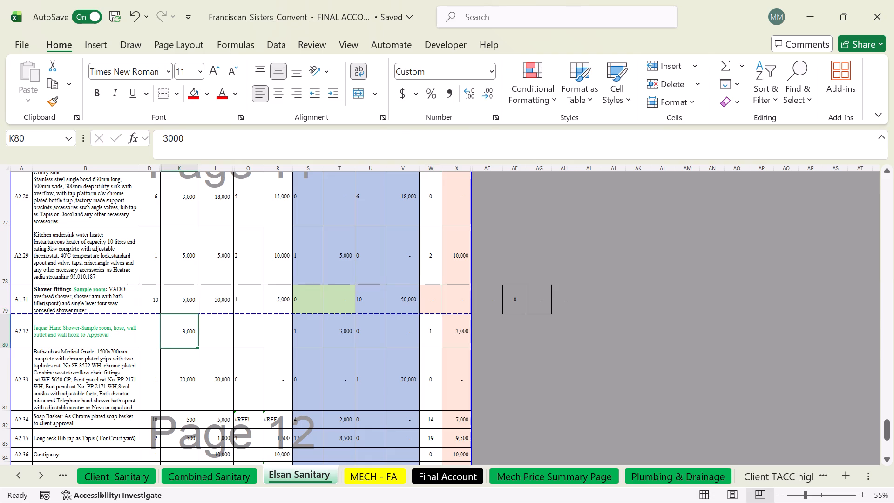
{"action": "left_click", "coordinate": [437, 296]}
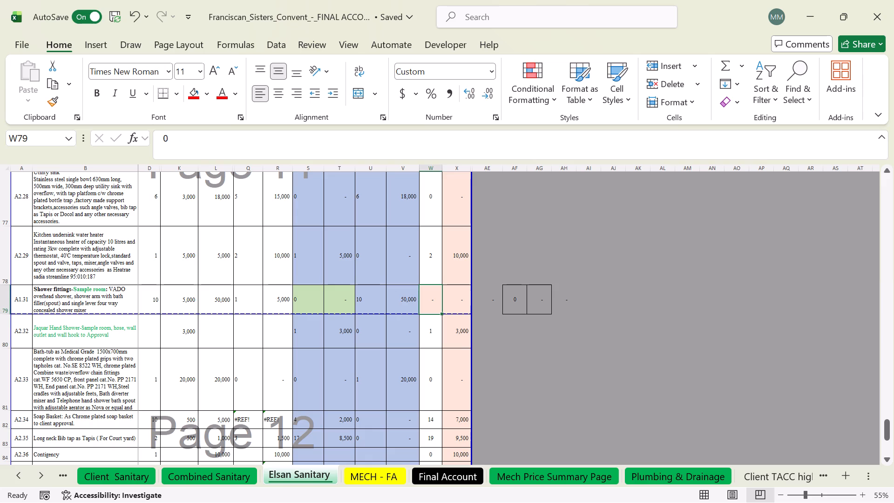
{"action": "type", "text": "13"}
{"action": "key", "text": "Return"}
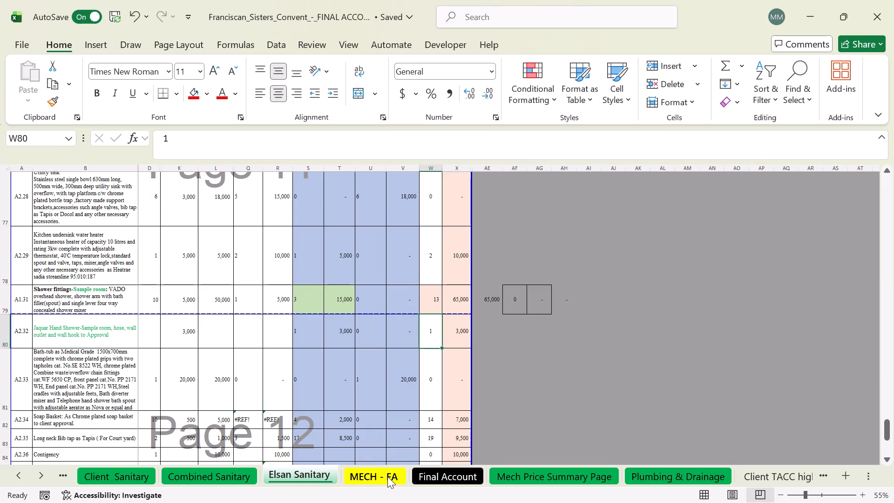
Check the Final Account and MECH - FA sheets, including the final account figures, and return to Elsan Sanitary.
{"action": "left_click", "coordinate": [452, 476]}
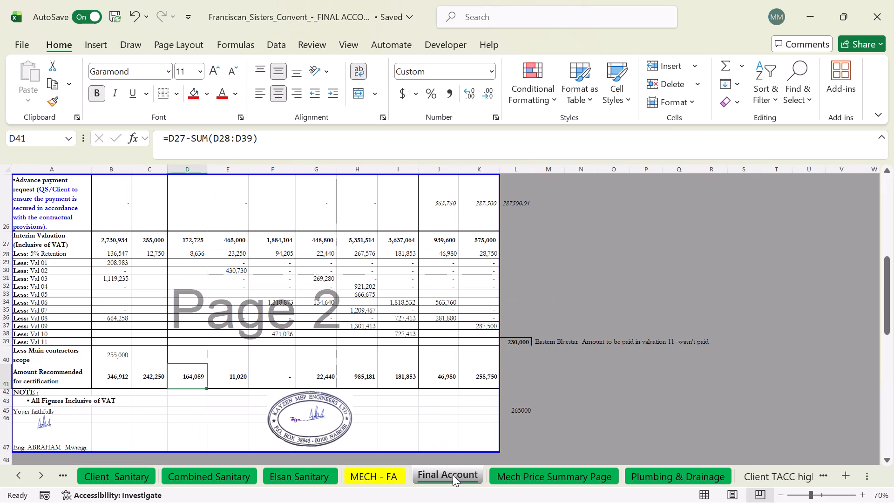
{"action": "left_click", "coordinate": [393, 477]}
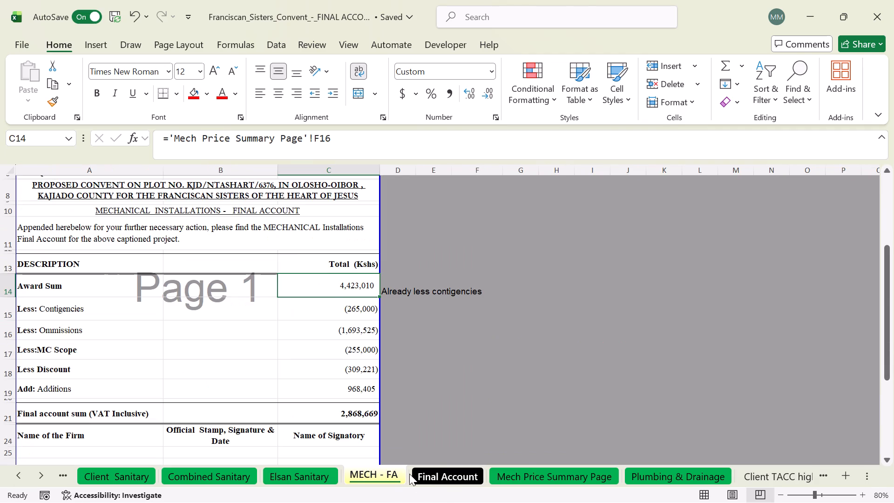
{"action": "left_click", "coordinate": [433, 476]}
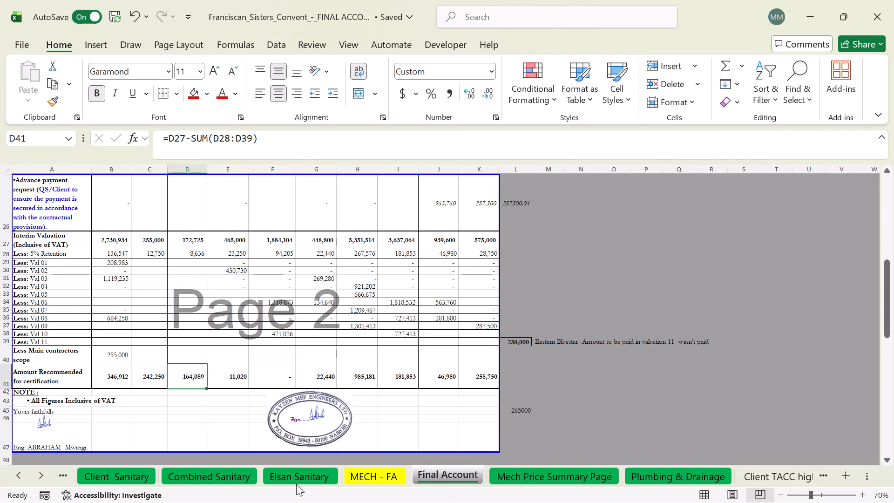
{"action": "left_click", "coordinate": [282, 477]}
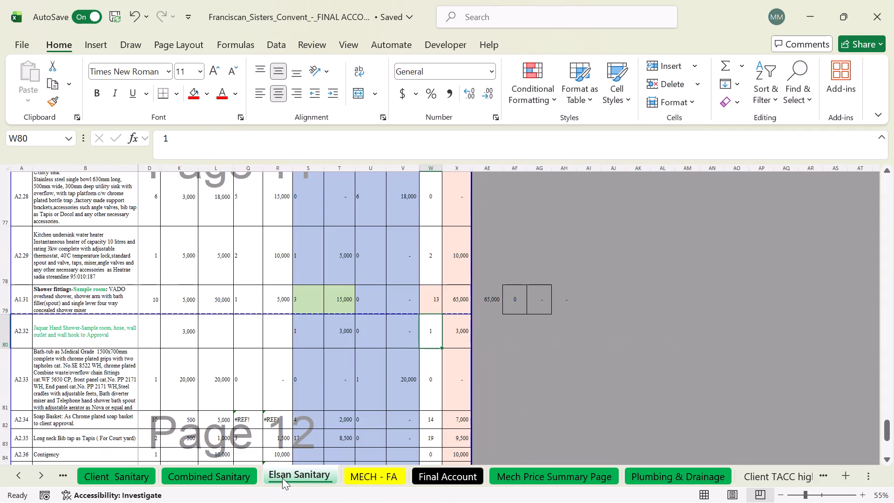
On Combined Sanitary, set the column W work-done quantity for shower fittings item A2.30 to 13.
{"action": "left_click", "coordinate": [230, 474]}
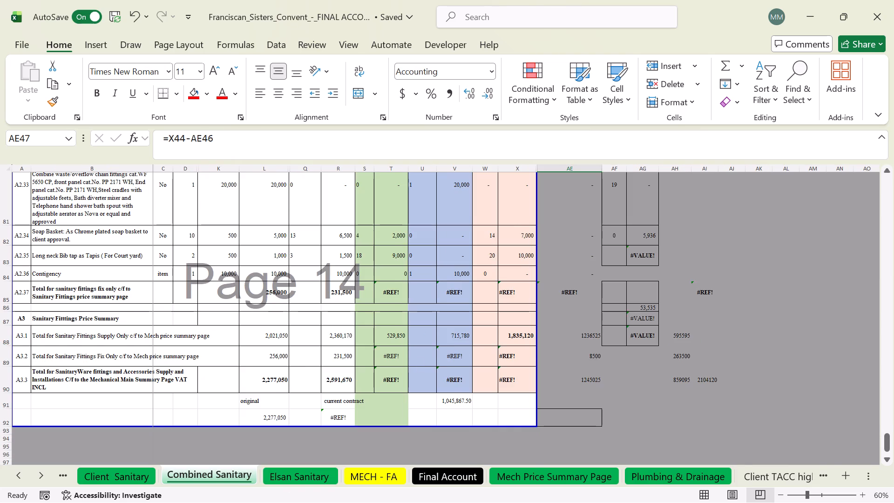
{"action": "scroll", "coordinate": [404, 361], "scroll_direction": "up", "scroll_amount": 4}
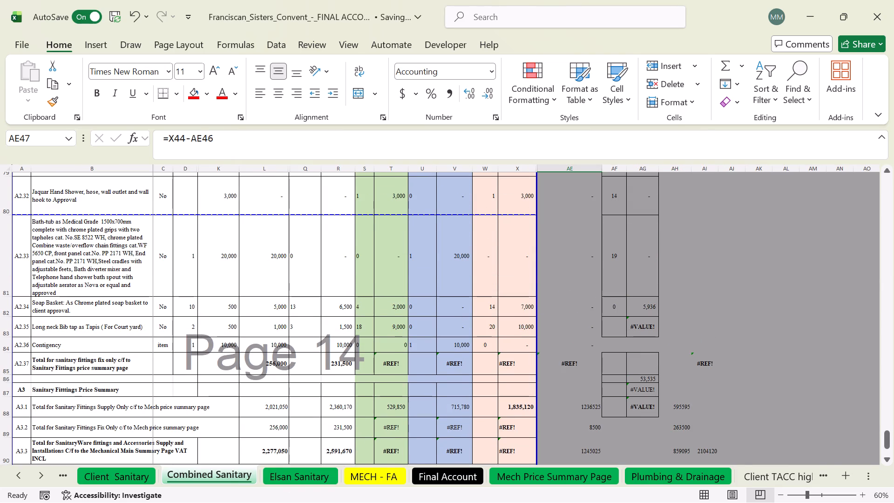
{"action": "scroll", "coordinate": [378, 371], "scroll_direction": "up", "scroll_amount": 5}
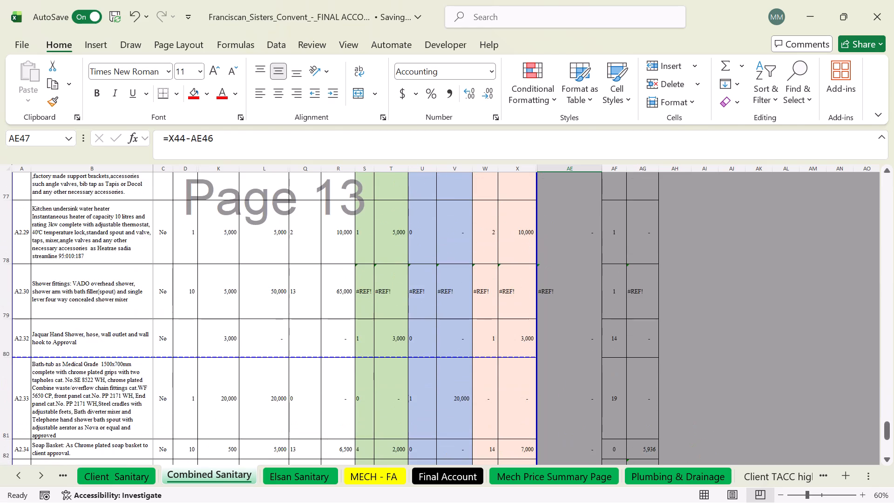
{"action": "scroll", "coordinate": [378, 371], "scroll_direction": "up", "scroll_amount": 4}
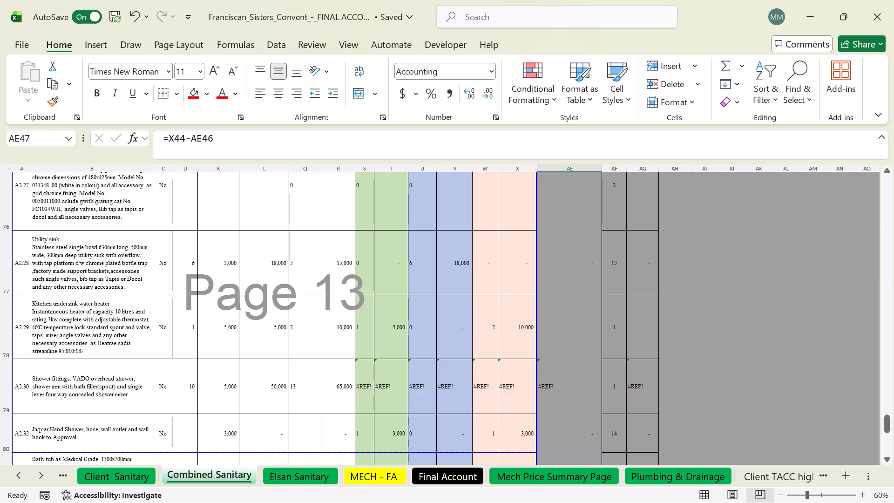
{"action": "left_click", "coordinate": [192, 400]}
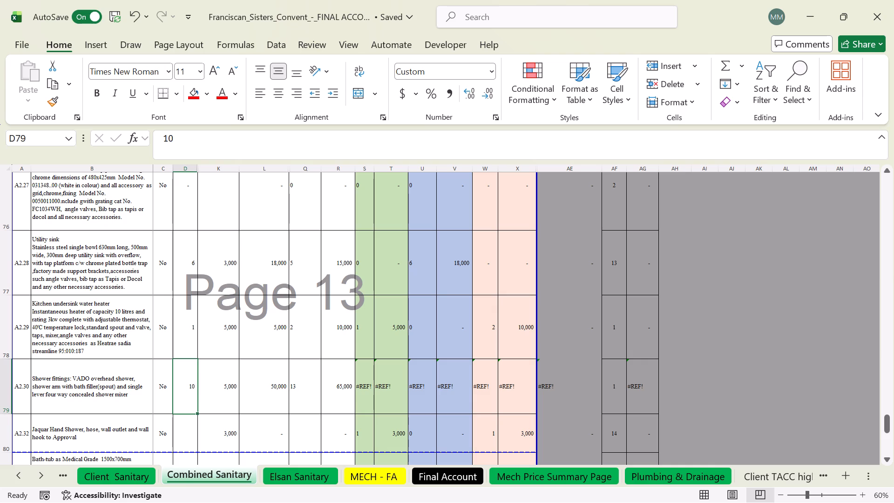
{"action": "left_click", "coordinate": [478, 397]}
{"action": "type", "text": "13"}
{"action": "key", "text": "Return"}
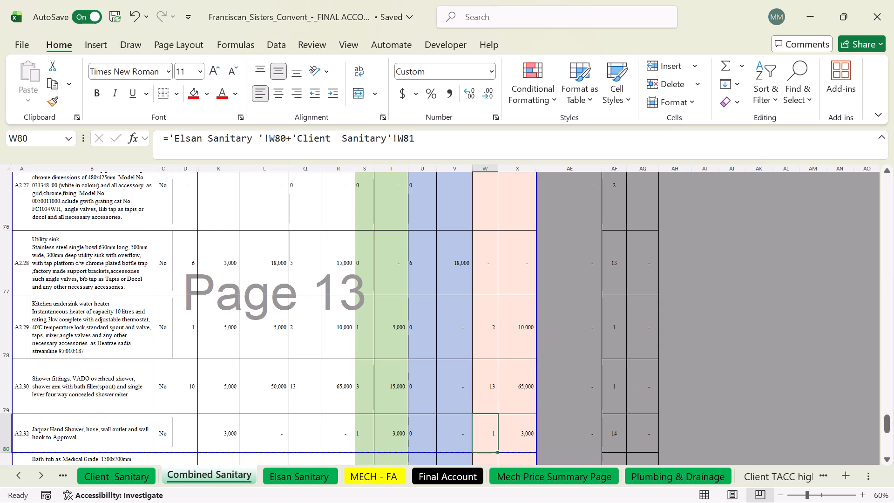
Examine the Combined Sanitary fix-only items and the sanitary fittings price summary totals for remaining reference errors.
{"action": "scroll", "coordinate": [492, 398], "scroll_direction": "down", "scroll_amount": 9}
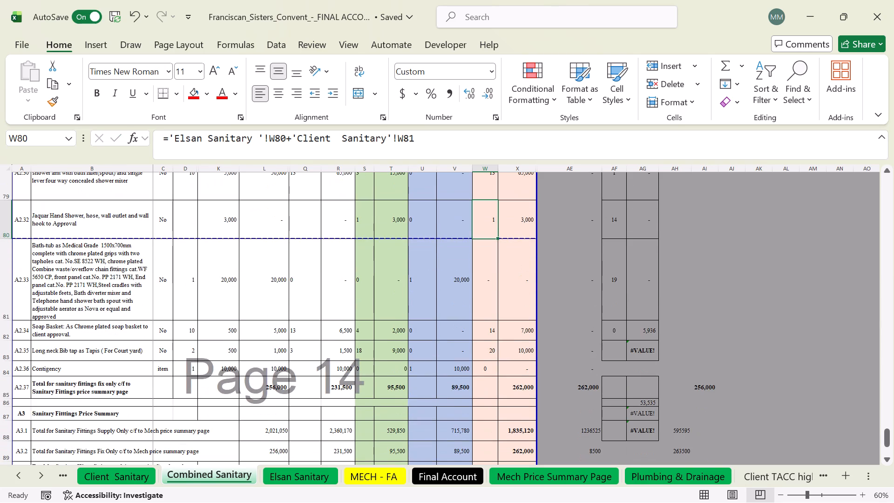
{"action": "scroll", "coordinate": [492, 398], "scroll_direction": "down", "scroll_amount": 4}
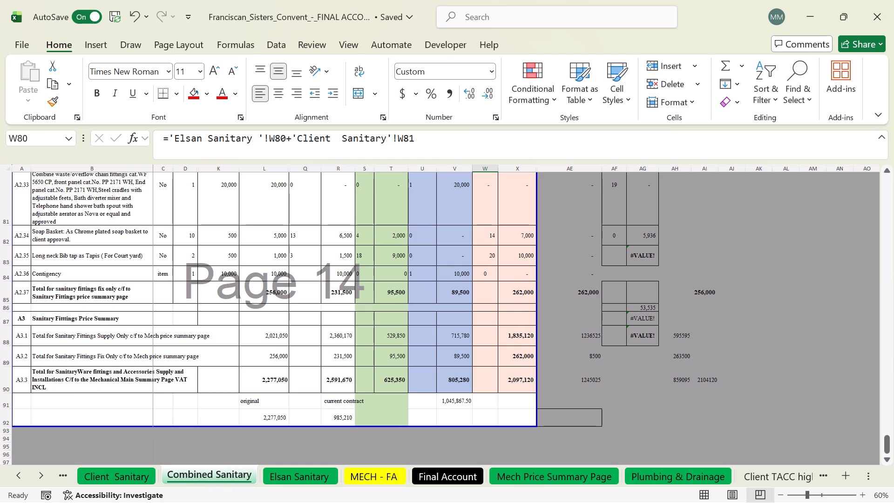
{"action": "scroll", "coordinate": [402, 333], "scroll_direction": "up", "scroll_amount": 8}
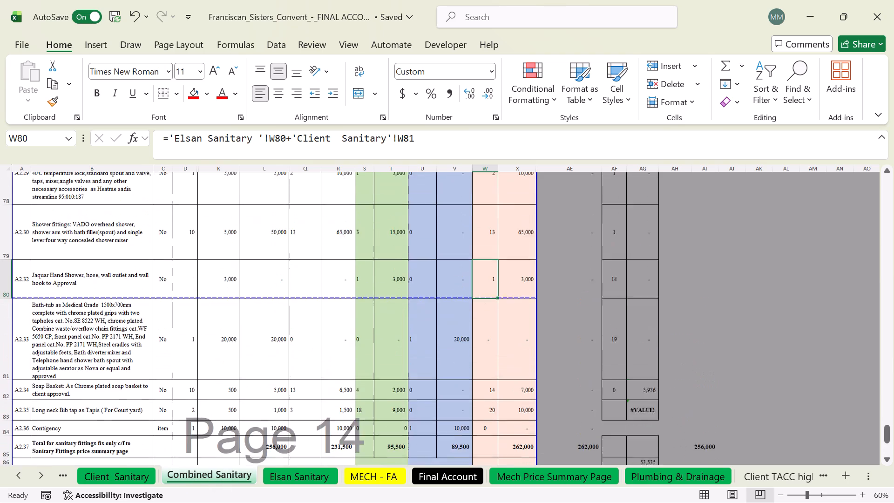
{"action": "scroll", "coordinate": [427, 335], "scroll_direction": "up", "scroll_amount": 19}
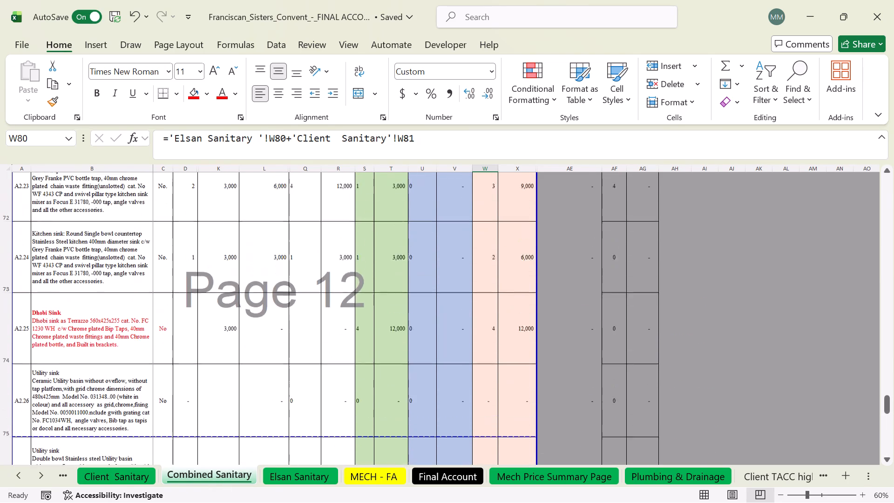
{"action": "scroll", "coordinate": [426, 340], "scroll_direction": "up", "scroll_amount": 10}
{"action": "scroll", "coordinate": [426, 341], "scroll_direction": "down", "scroll_amount": 5}
{"action": "scroll", "coordinate": [426, 341], "scroll_direction": "up", "scroll_amount": 2}
{"action": "scroll", "coordinate": [426, 341], "scroll_direction": "down", "scroll_amount": 9}
{"action": "scroll", "coordinate": [419, 343], "scroll_direction": "up", "scroll_amount": 1}
{"action": "scroll", "coordinate": [419, 343], "scroll_direction": "down", "scroll_amount": 4}
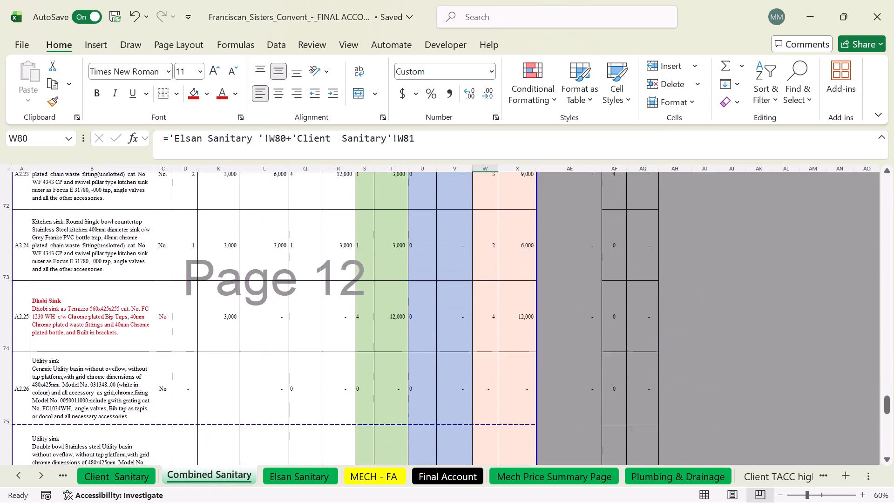
{"action": "scroll", "coordinate": [418, 344], "scroll_direction": "down", "scroll_amount": 8}
{"action": "scroll", "coordinate": [418, 344], "scroll_direction": "up", "scroll_amount": 1}
{"action": "scroll", "coordinate": [418, 344], "scroll_direction": "down", "scroll_amount": 11}
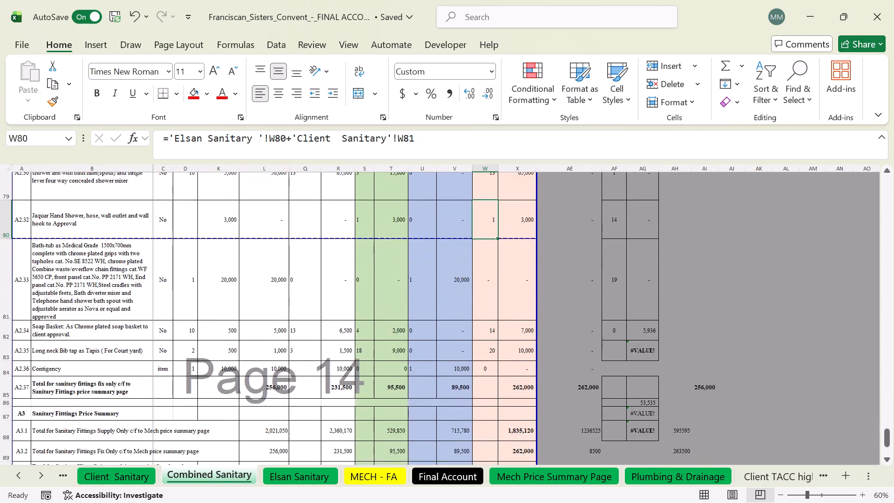
Link cell AE88 on Combined Sanitary to the supply-only total in X44 on Client Sanitary.
{"action": "scroll", "coordinate": [420, 345], "scroll_direction": "down", "scroll_amount": 5}
{"action": "left_click", "coordinate": [555, 314]}
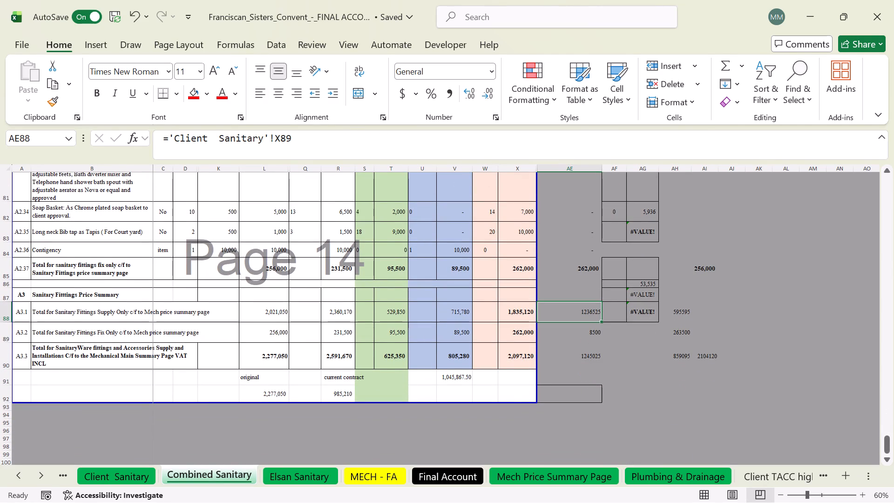
{"action": "key", "text": "equal"}
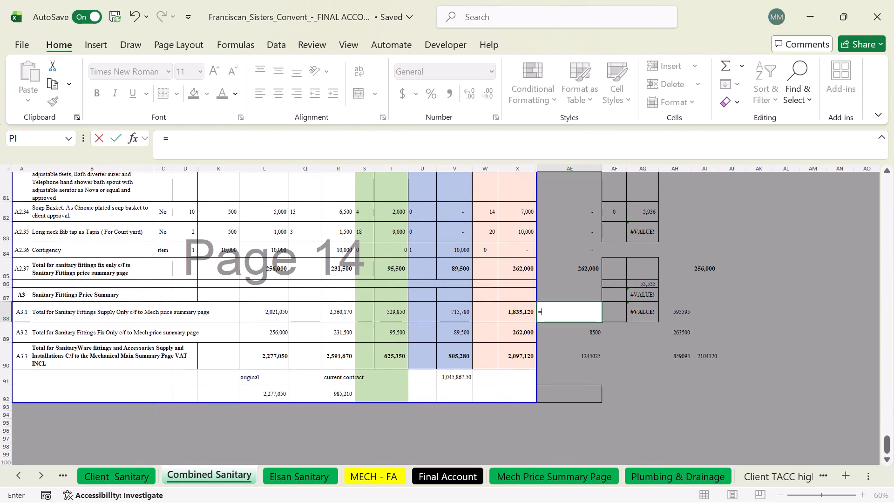
{"action": "left_click", "coordinate": [115, 471]}
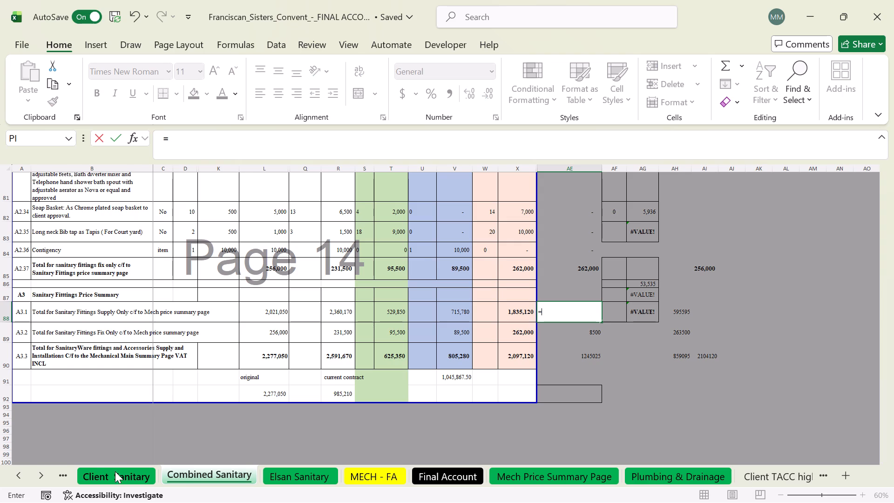
{"action": "scroll", "coordinate": [333, 355], "scroll_direction": "down", "scroll_amount": 4}
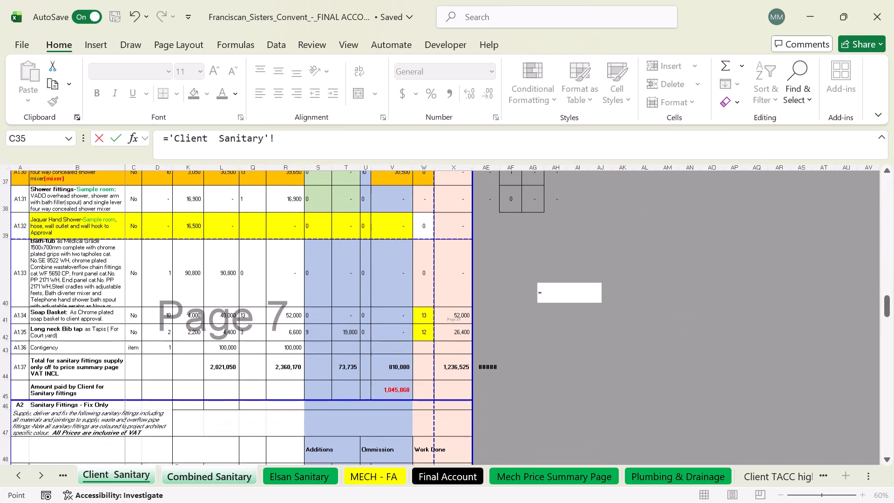
{"action": "left_click", "coordinate": [450, 373]}
{"action": "key", "text": "Return"}
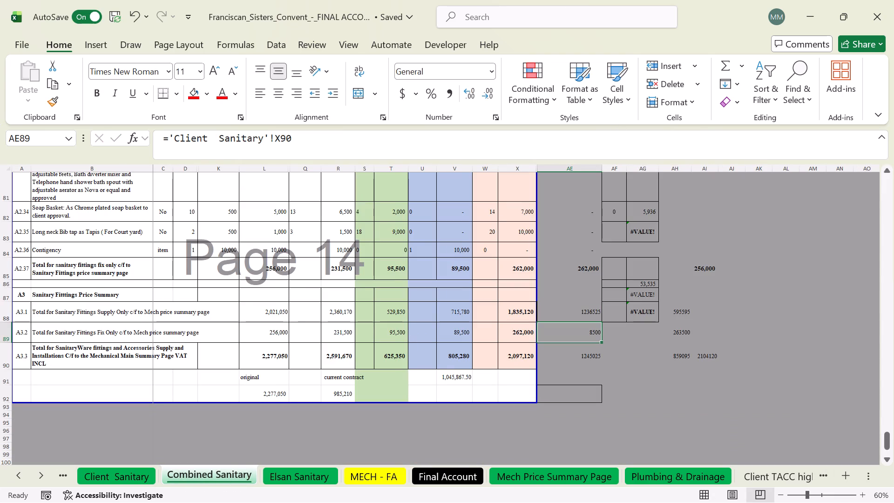
Insert a blank column before column AF on Combined Sanitary.
{"action": "left_click", "coordinate": [610, 167]}
{"action": "right_click", "coordinate": [616, 249]}
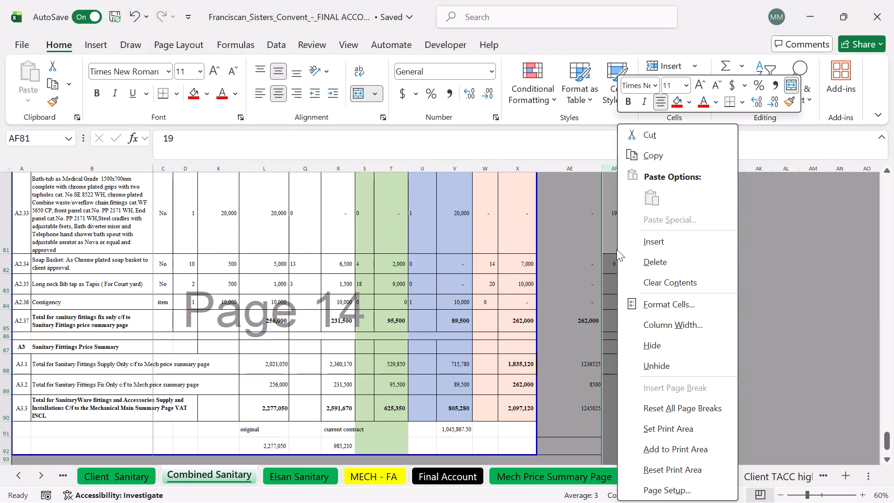
{"action": "left_click", "coordinate": [656, 245]}
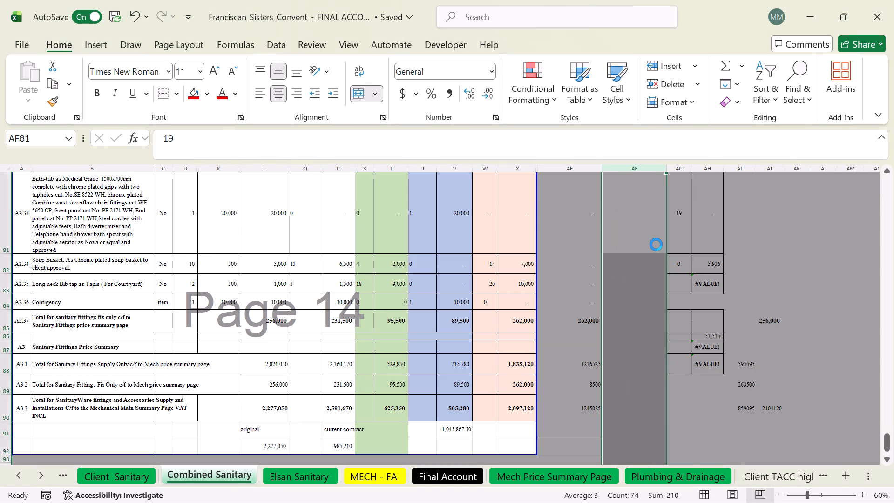
Apply the comma number style to cell AE88 on Combined Sanitary.
{"action": "scroll", "coordinate": [577, 353], "scroll_direction": "down", "scroll_amount": 2}
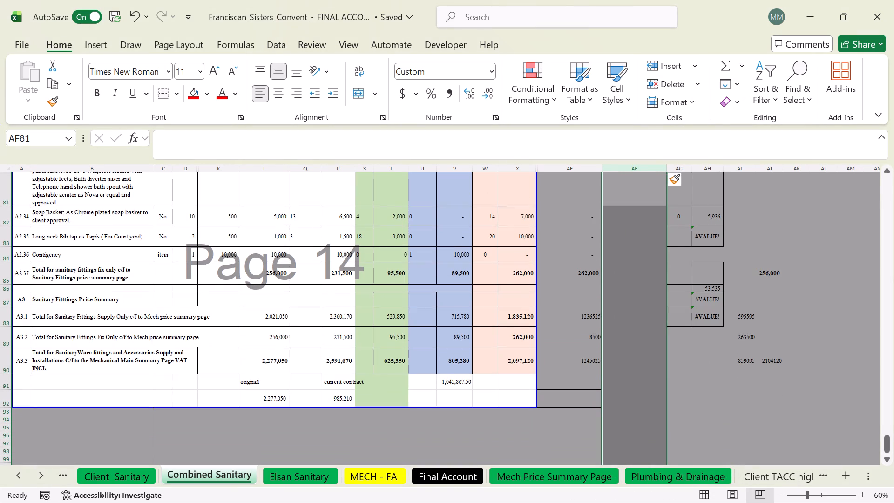
{"action": "left_click", "coordinate": [623, 322]}
{"action": "left_click", "coordinate": [569, 319]}
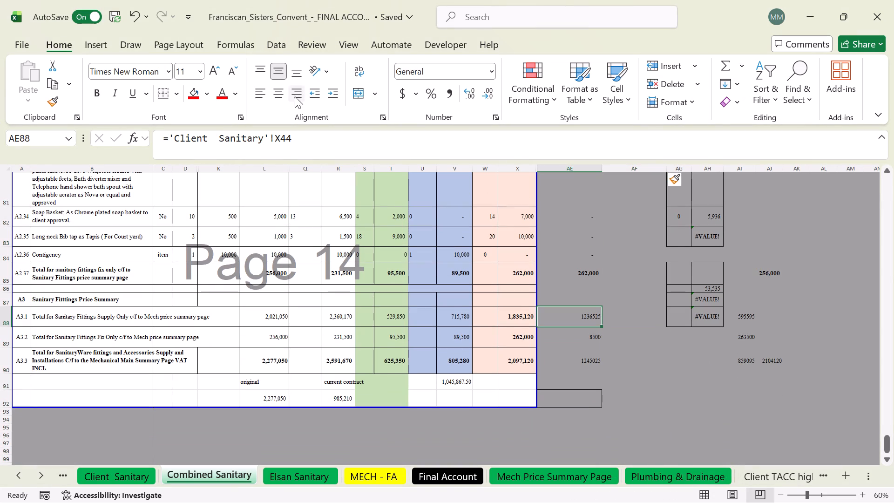
{"action": "left_click", "coordinate": [447, 96]}
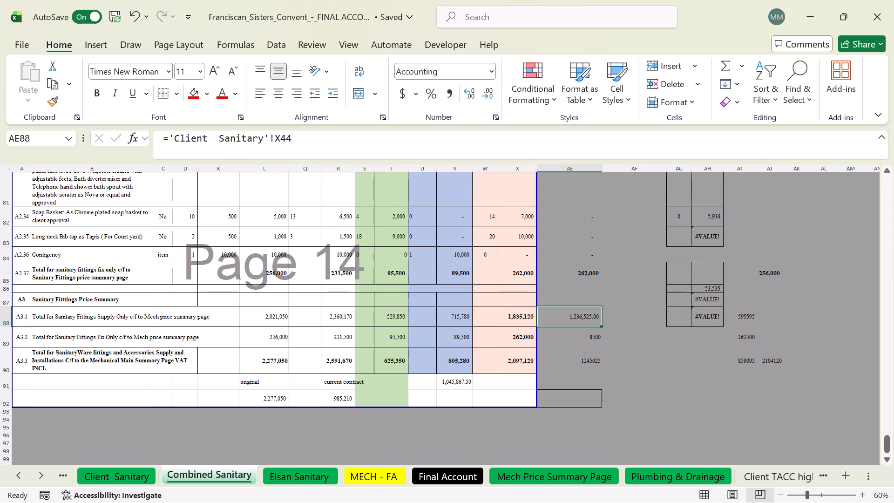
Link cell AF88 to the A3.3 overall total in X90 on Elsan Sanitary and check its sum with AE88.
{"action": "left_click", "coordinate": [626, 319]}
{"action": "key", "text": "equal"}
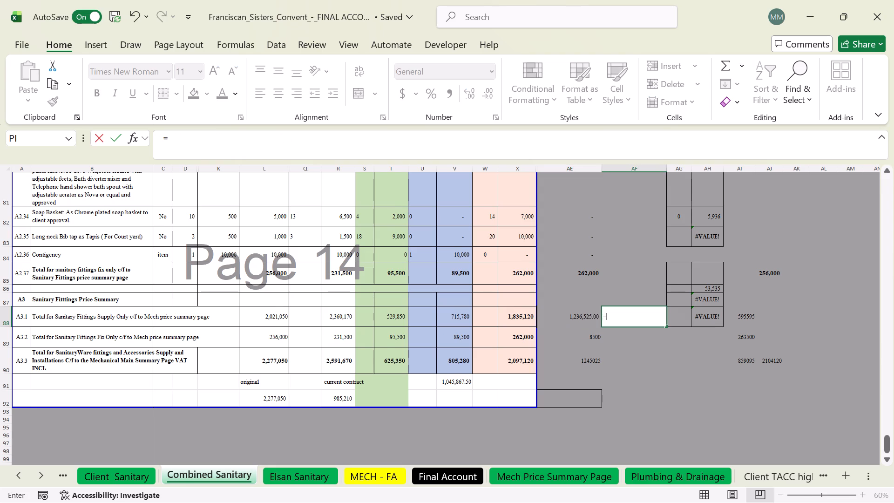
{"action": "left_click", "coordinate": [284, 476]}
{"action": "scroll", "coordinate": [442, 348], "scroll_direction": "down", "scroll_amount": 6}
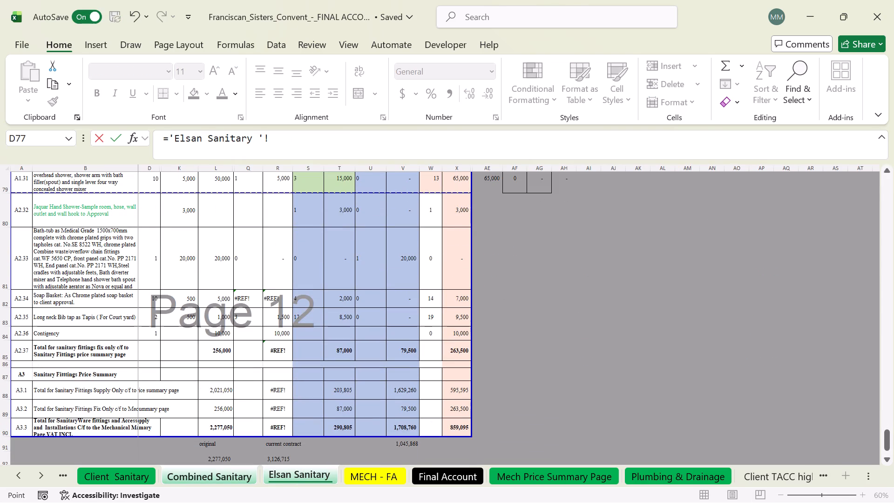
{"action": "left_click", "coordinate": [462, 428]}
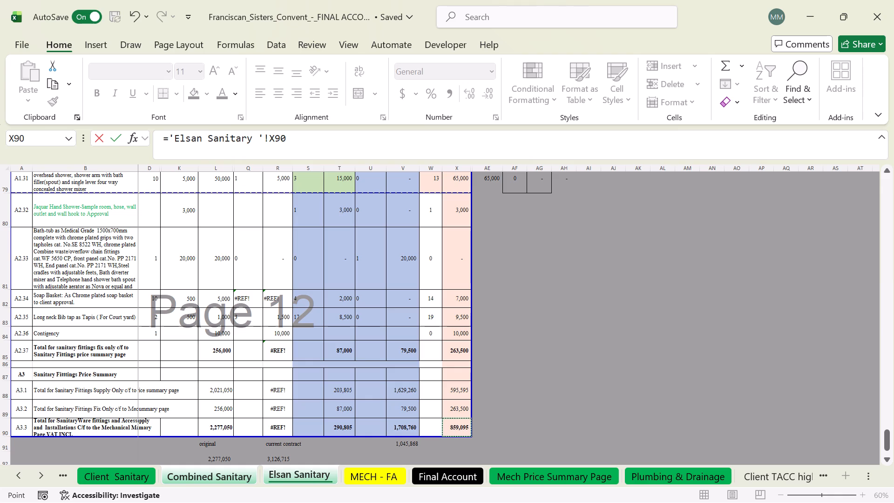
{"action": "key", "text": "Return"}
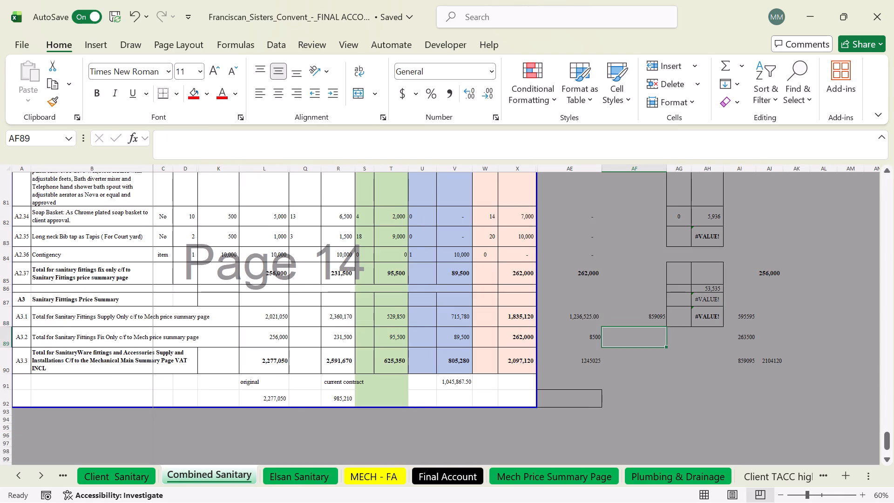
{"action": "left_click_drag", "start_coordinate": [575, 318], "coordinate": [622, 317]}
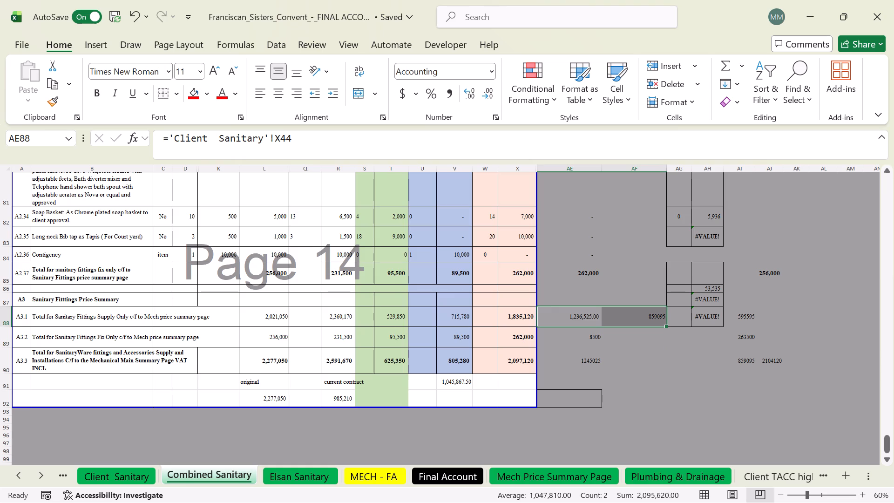
Relink cell AF88 to the A3.1 supply-only total in X88 on Elsan Sanitary and check its sum with AE88.
{"action": "left_click", "coordinate": [650, 323]}
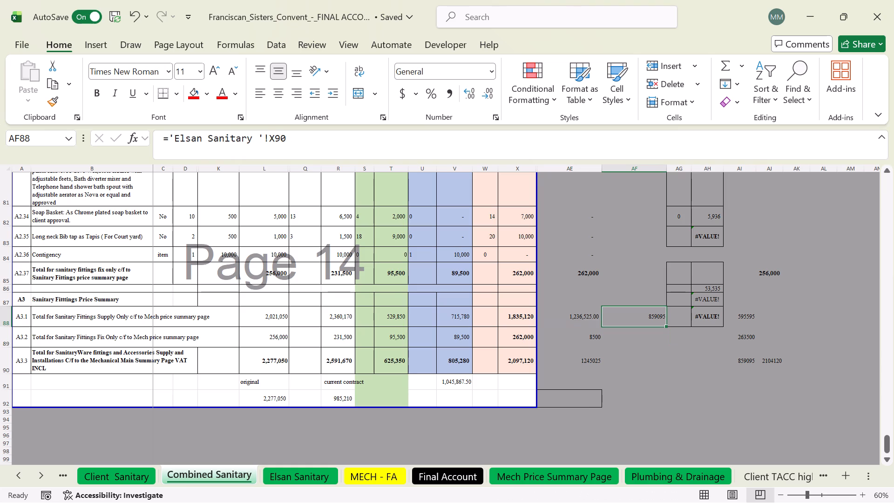
{"action": "key", "text": "equal"}
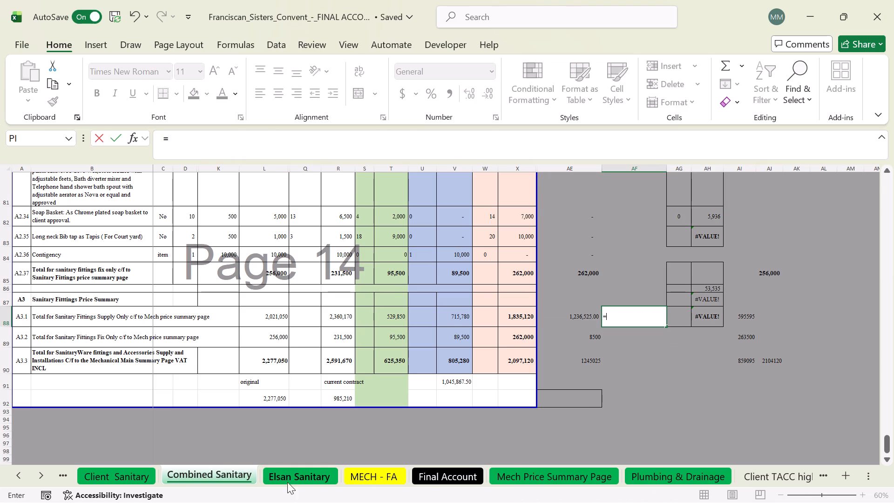
{"action": "left_click", "coordinate": [322, 474]}
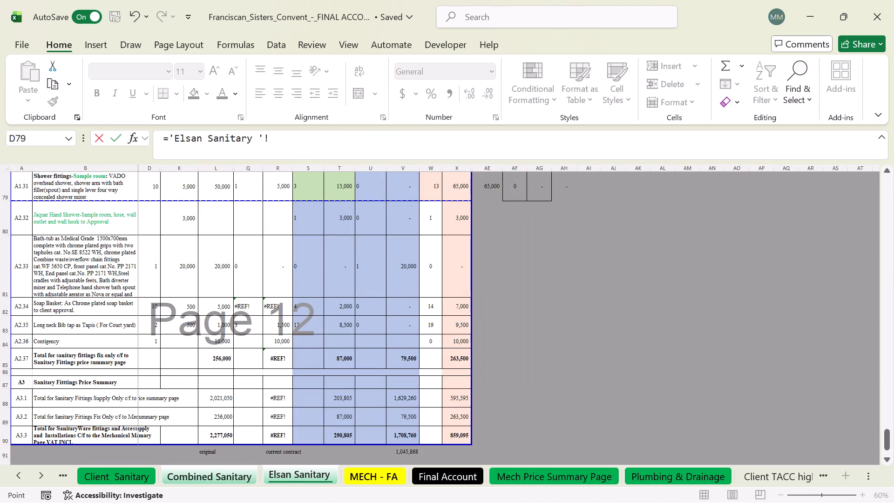
{"action": "left_click", "coordinate": [462, 397]}
{"action": "key", "text": "Return"}
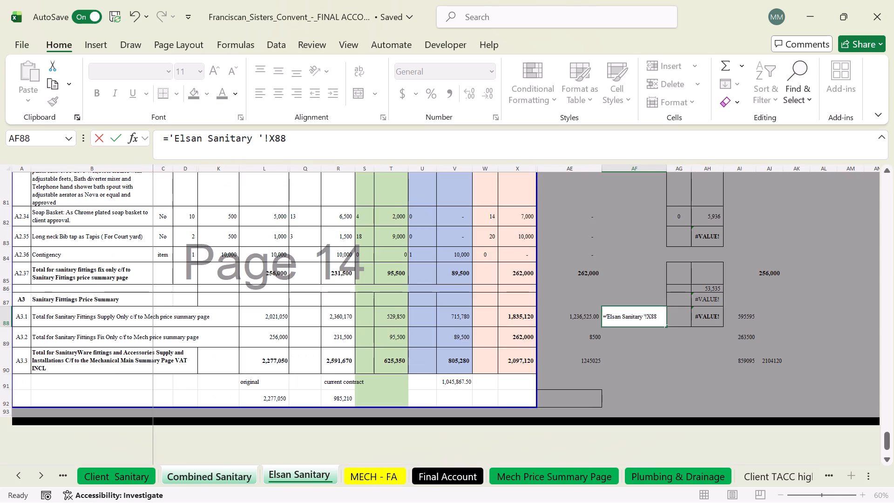
{"action": "left_click_drag", "start_coordinate": [578, 315], "coordinate": [646, 312]}
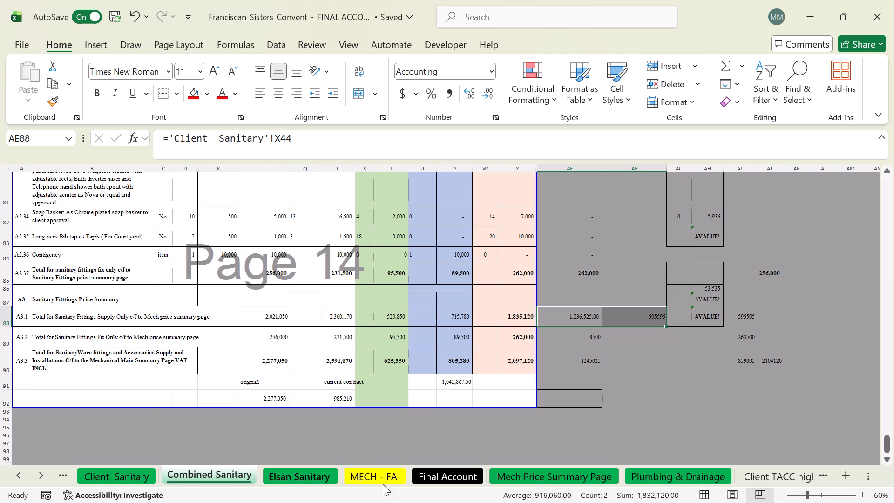
Check the Award Sum and Less: Contigencies formulas on the MECH - FA sheet.
{"action": "left_click", "coordinate": [438, 475]}
{"action": "left_click", "coordinate": [371, 476]}
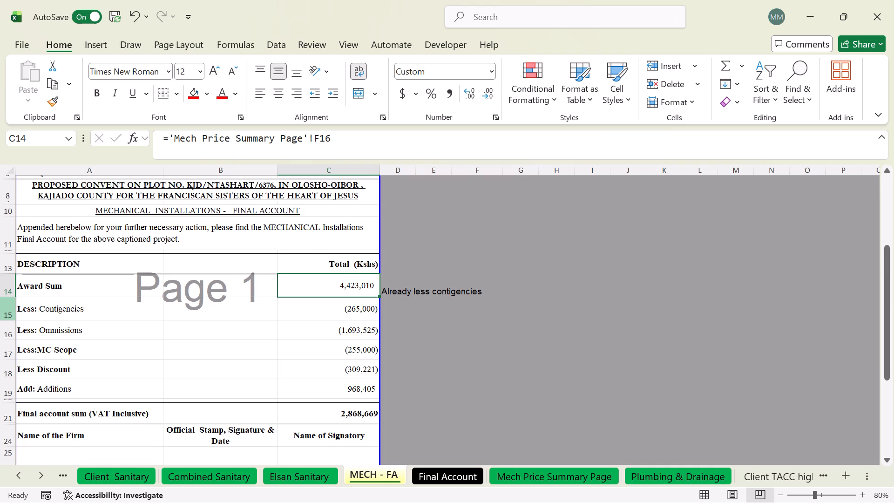
{"action": "left_click", "coordinate": [346, 309]}
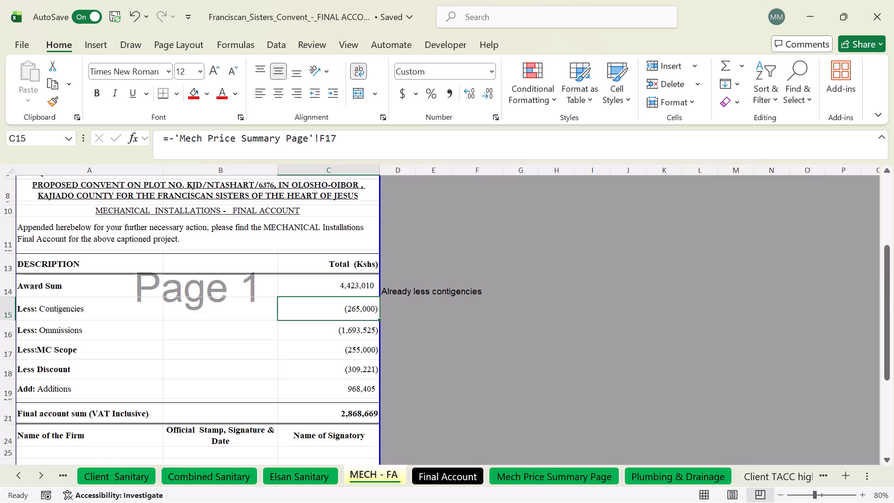
{"action": "left_click", "coordinate": [341, 285]}
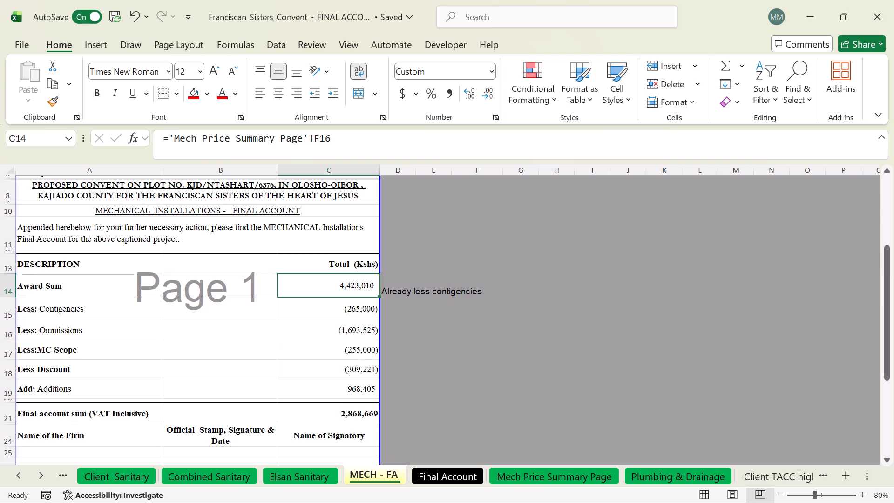
Switch to the MEP_Val workbook and check the column F formulas for mechanical total, contingencies, total less contingency and discount on Mech Price Summary Page.
{"action": "left_click", "coordinate": [806, 16]}
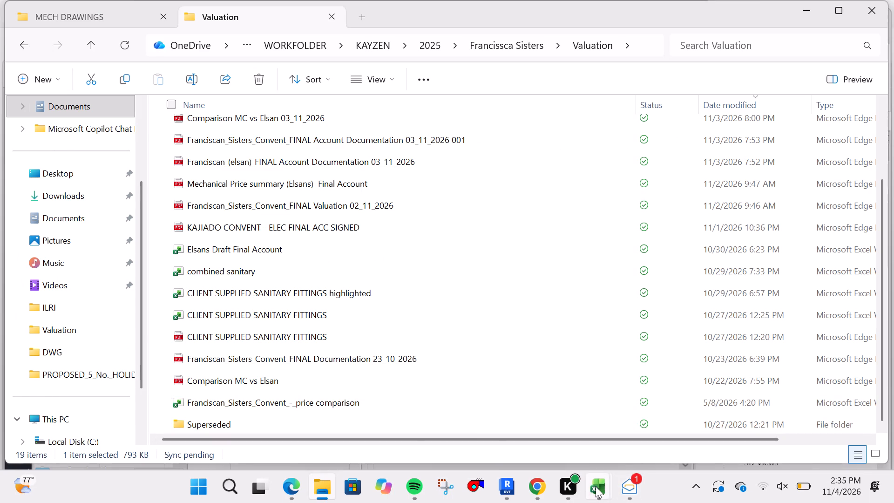
{"action": "left_click", "coordinate": [596, 486]}
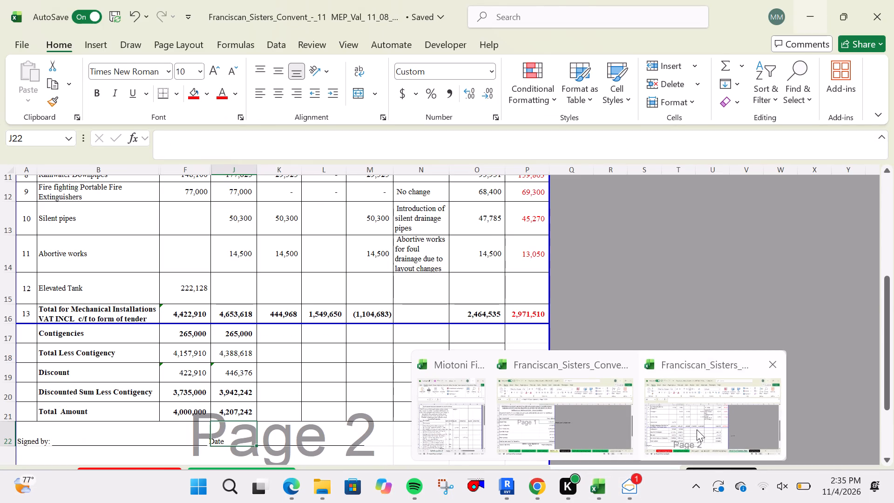
{"action": "left_click", "coordinate": [699, 427]}
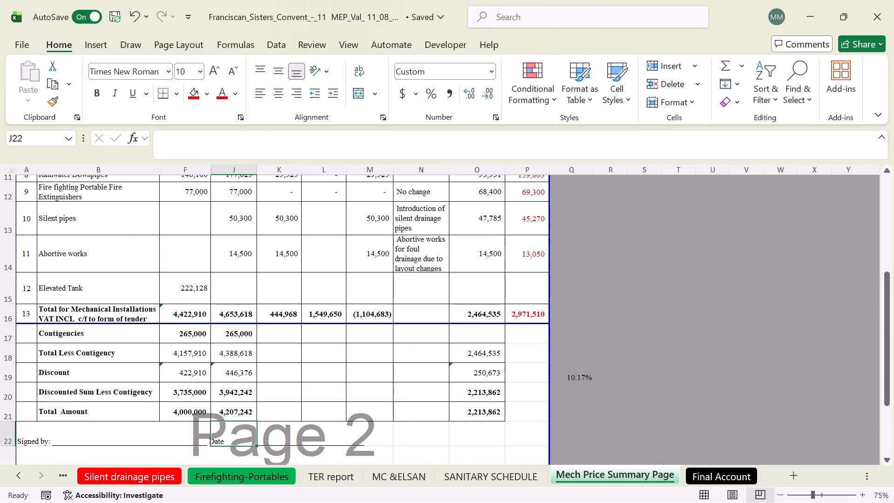
{"action": "left_click", "coordinate": [202, 314]}
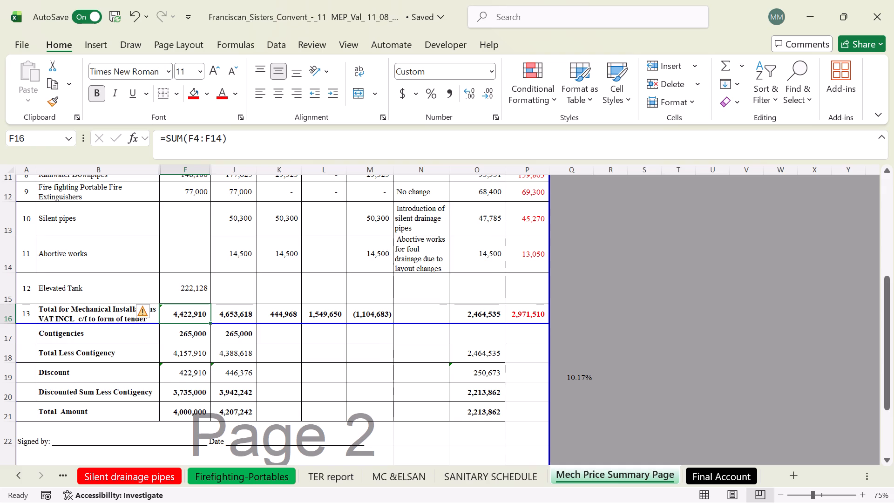
{"action": "left_click", "coordinate": [180, 335]}
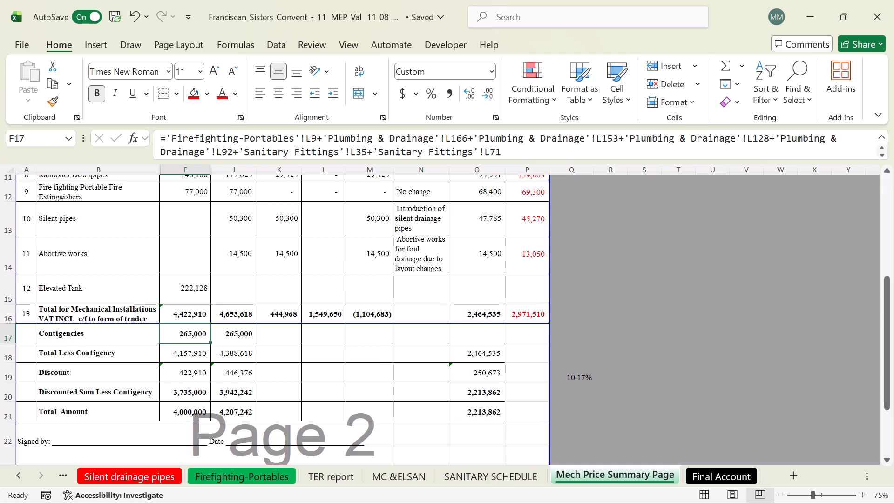
{"action": "left_click", "coordinate": [181, 358]}
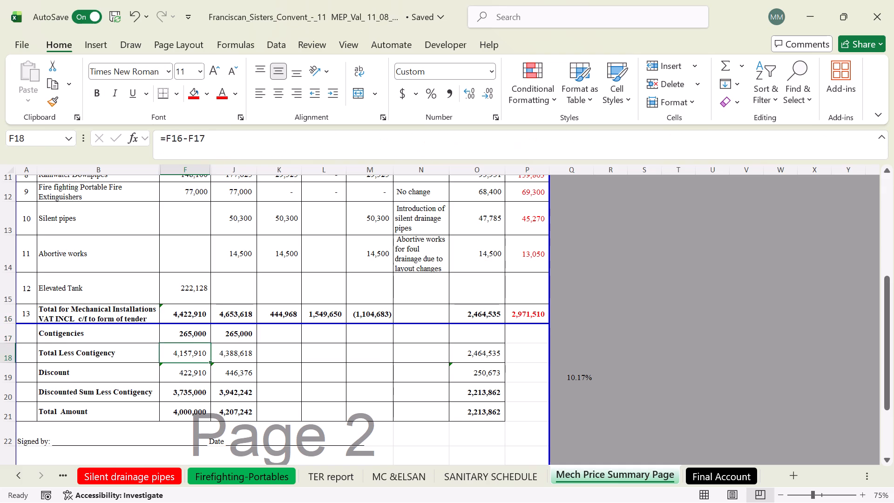
{"action": "double_click", "coordinate": [180, 375]}
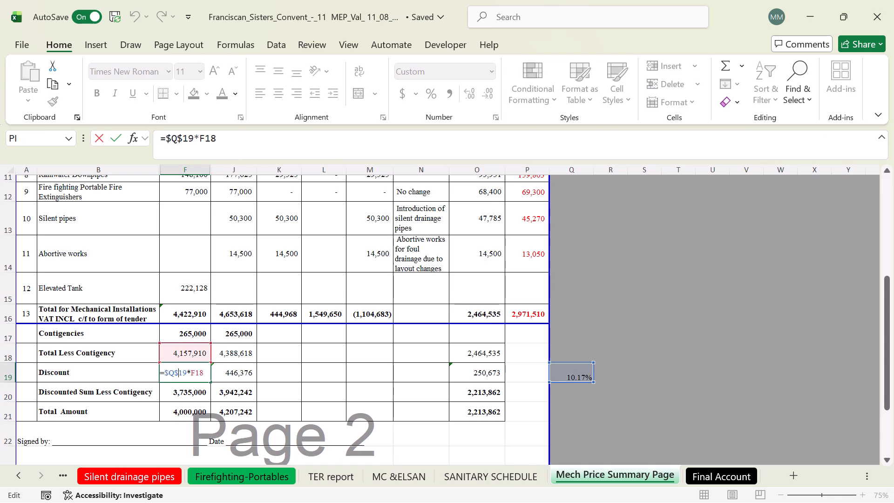
{"action": "key", "text": "Return"}
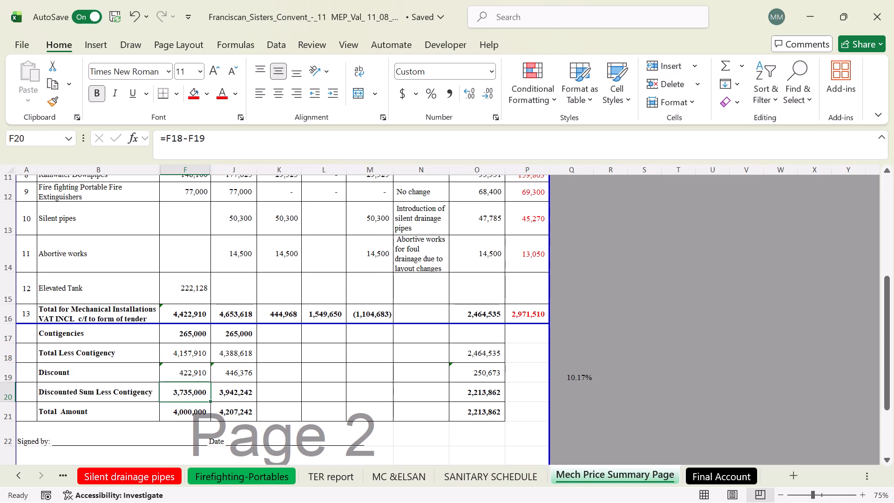
{"action": "left_click", "coordinate": [169, 368]}
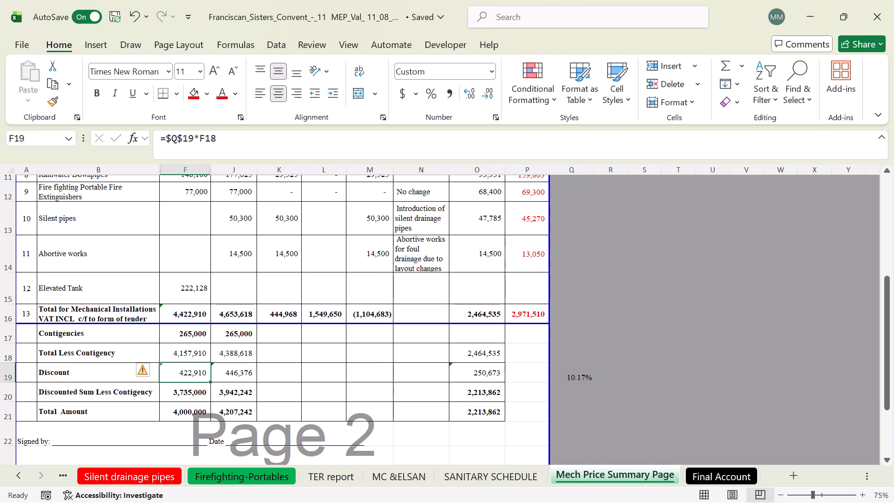
Trace the Discounted Sum Less Contingency and Total Amount formulas in column F, including how contingencies are added back.
{"action": "double_click", "coordinate": [178, 395]}
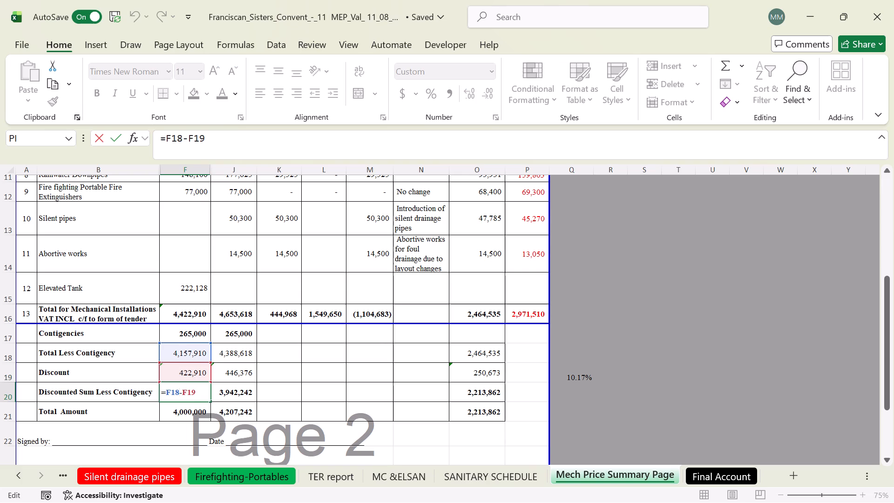
{"action": "key", "text": "Return"}
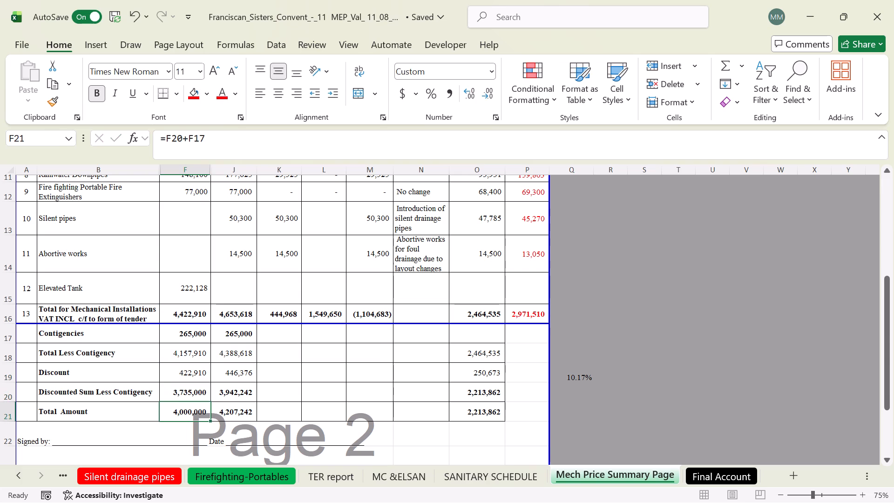
{"action": "left_click", "coordinate": [187, 393]}
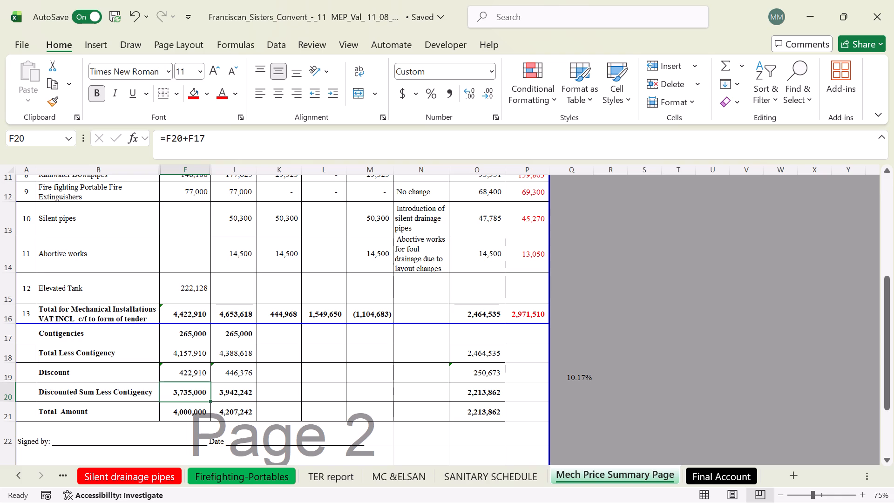
{"action": "left_click", "coordinate": [190, 335]}
{"action": "left_click", "coordinate": [185, 412]}
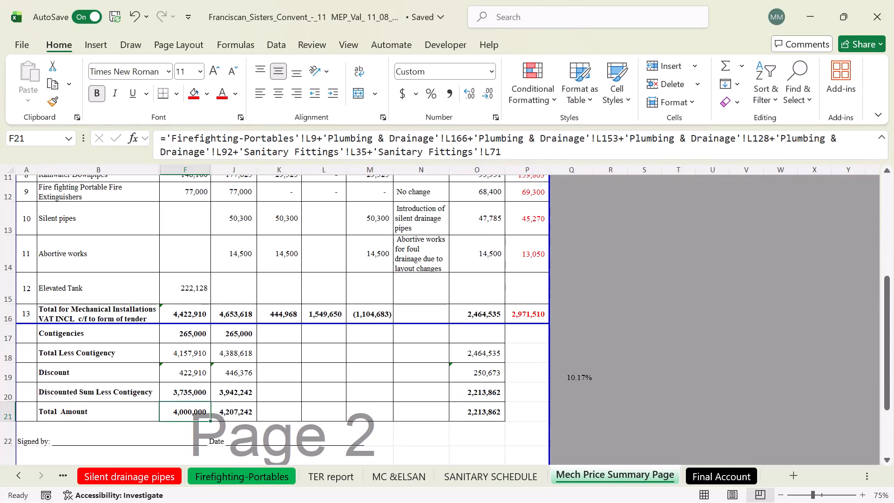
{"action": "double_click", "coordinate": [185, 412]}
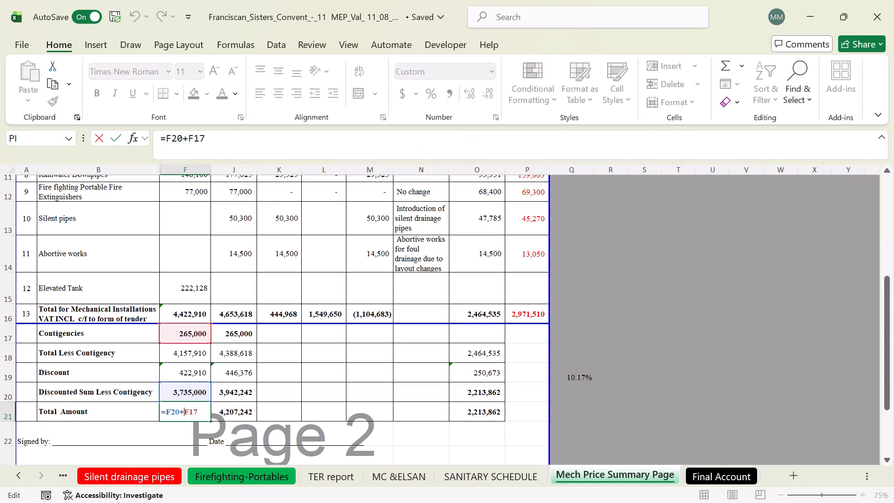
{"action": "key", "text": "Return"}
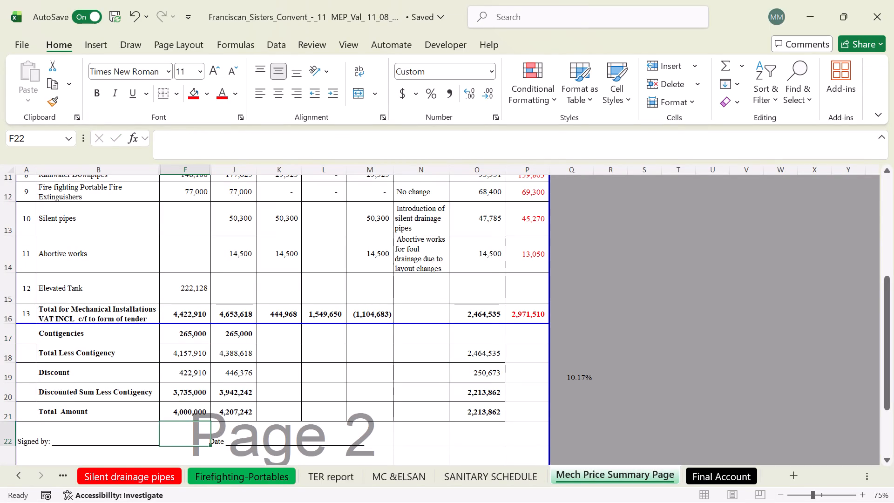
{"action": "left_click", "coordinate": [186, 340]}
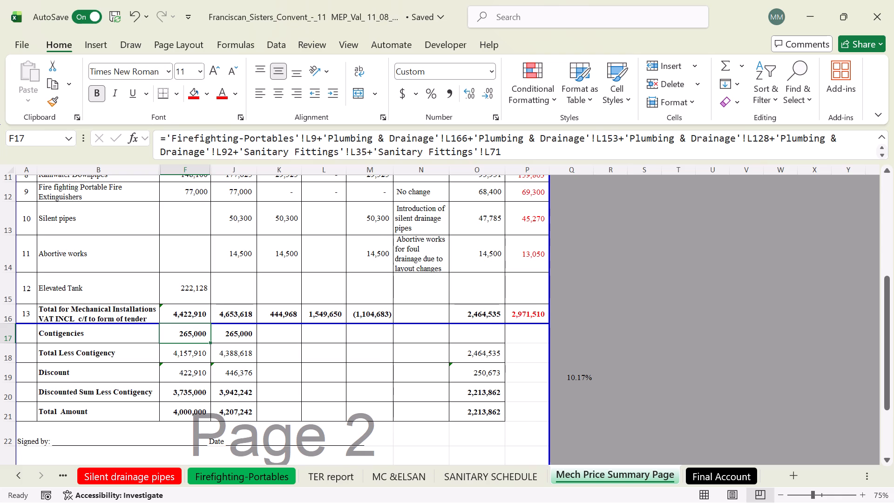
{"action": "scroll", "coordinate": [184, 362], "scroll_direction": "down", "scroll_amount": 1}
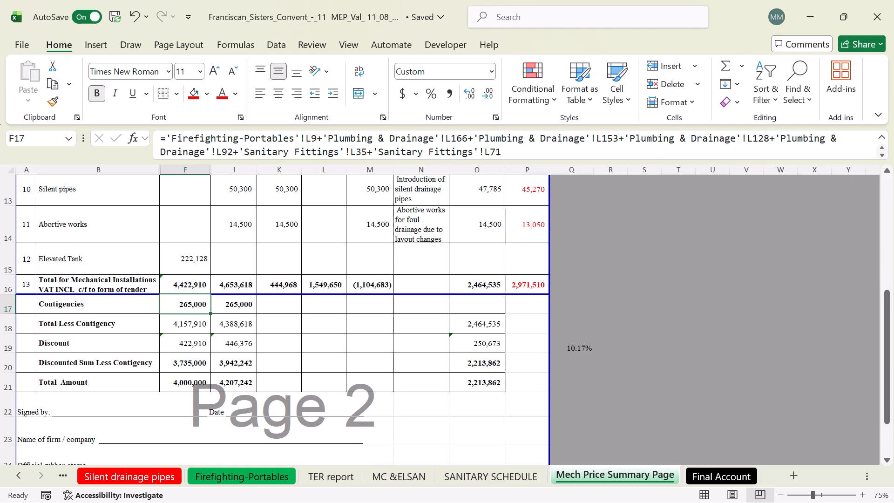
{"action": "left_click", "coordinate": [187, 367]}
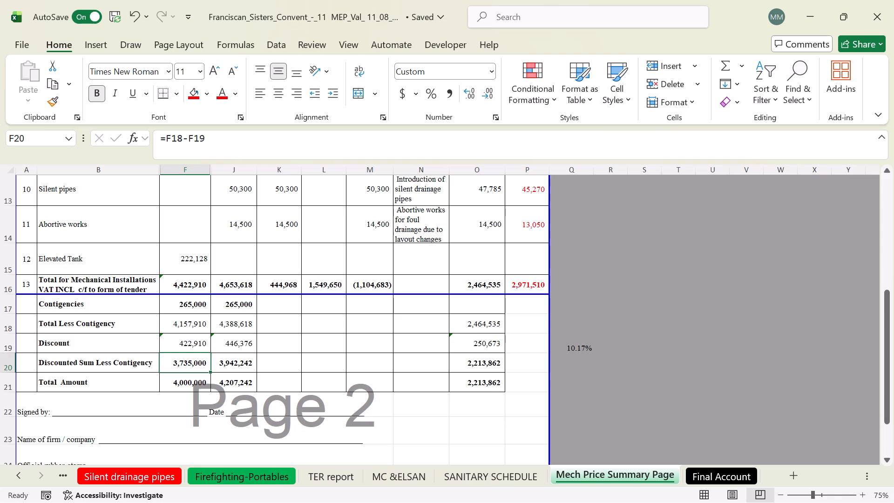
Return to the FINAL ACCOUNT workbook and review the A3.3 overall totals in L90 and X90 on Combined Sanitary.
{"action": "left_click", "coordinate": [812, 17]}
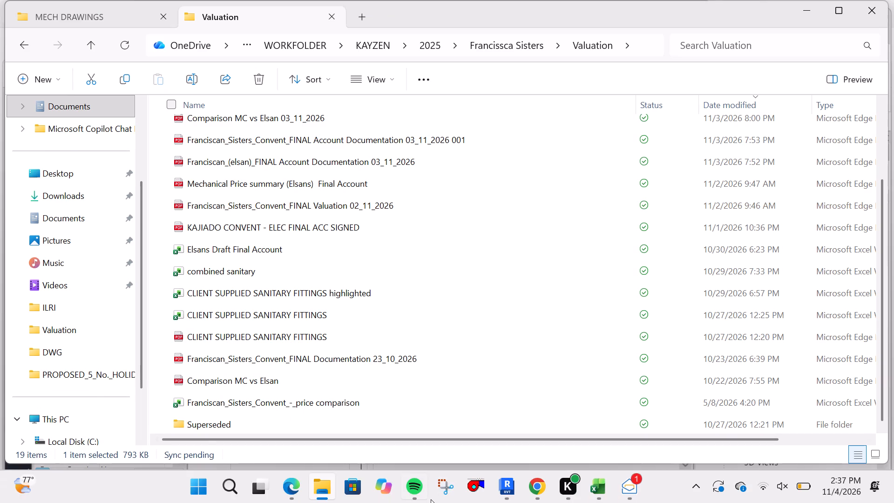
{"action": "left_click", "coordinate": [604, 488]}
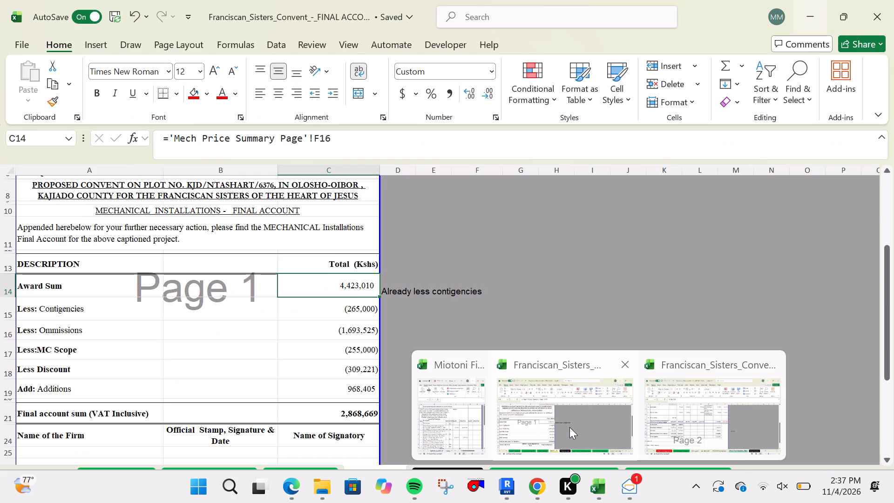
{"action": "left_click", "coordinate": [569, 426]}
{"action": "left_click", "coordinate": [210, 480]}
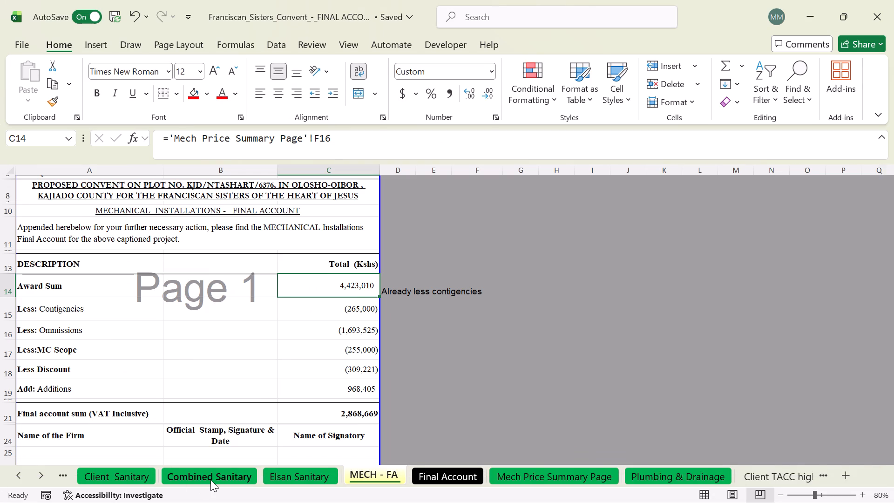
{"action": "left_click", "coordinate": [264, 368]}
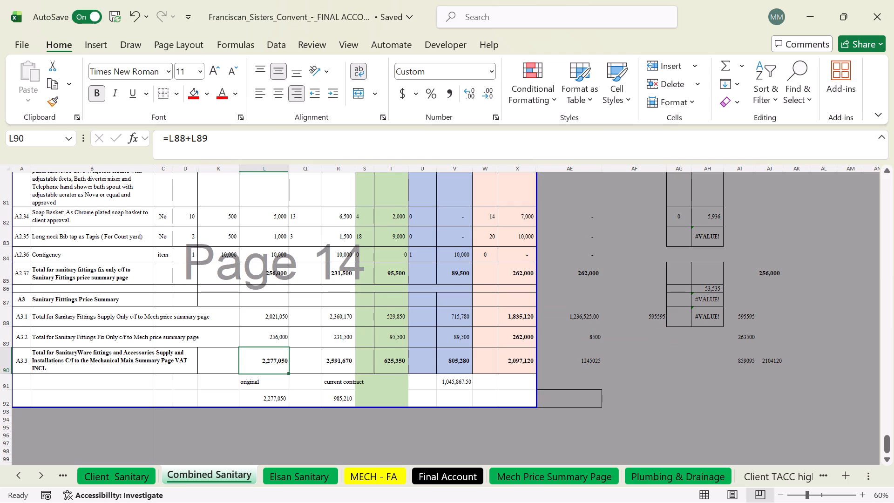
{"action": "left_click", "coordinate": [520, 360]}
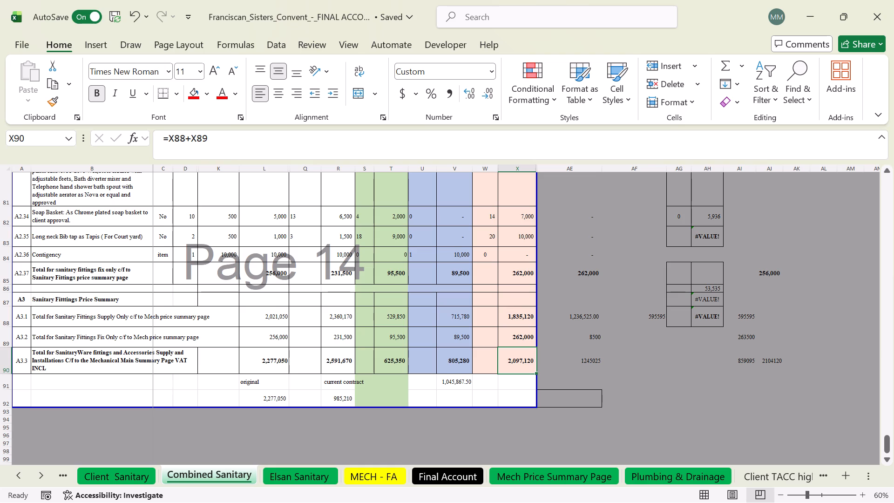
{"action": "left_click", "coordinate": [513, 389]}
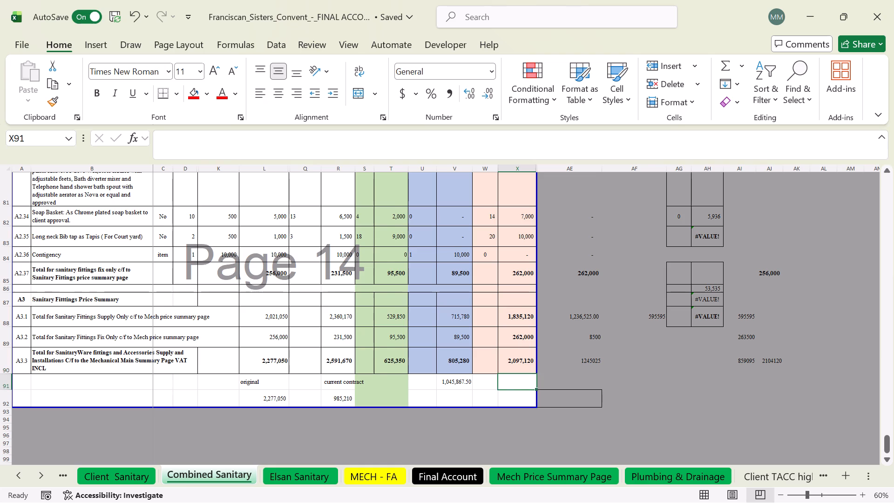
{"action": "left_click", "coordinate": [519, 401]}
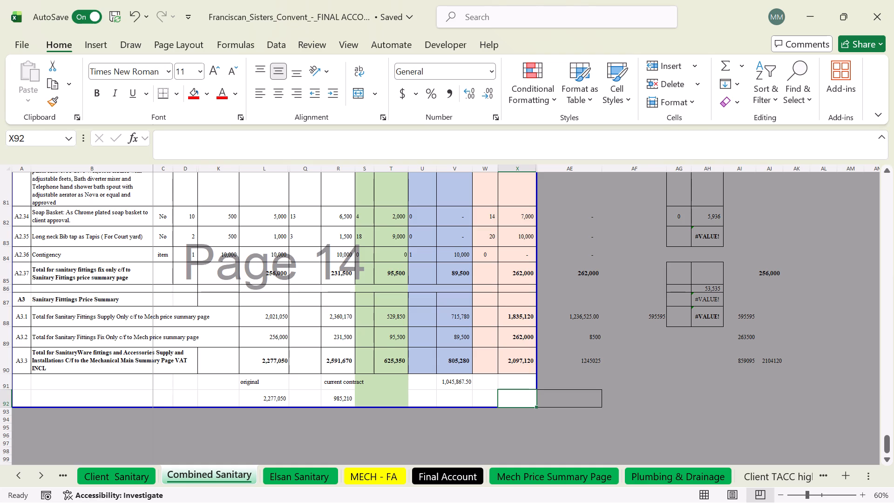
{"action": "left_click", "coordinate": [524, 357]}
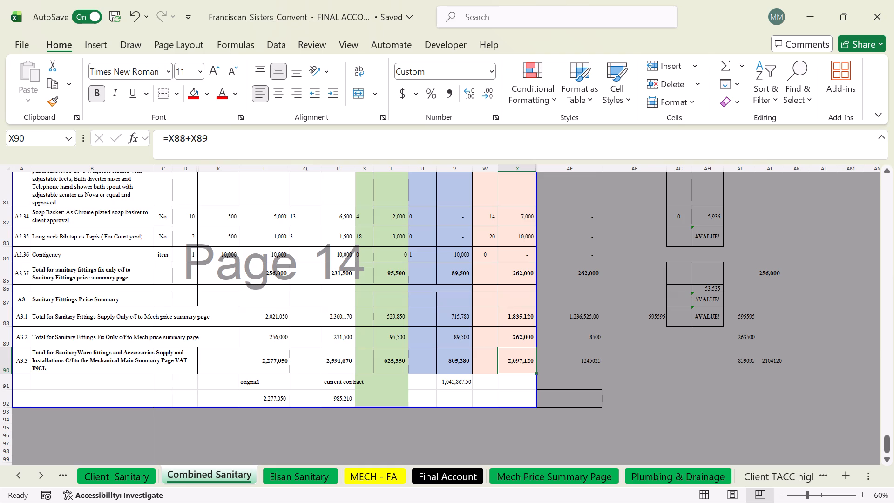
{"action": "left_click", "coordinate": [519, 381]}
{"action": "left_click", "coordinate": [519, 400]}
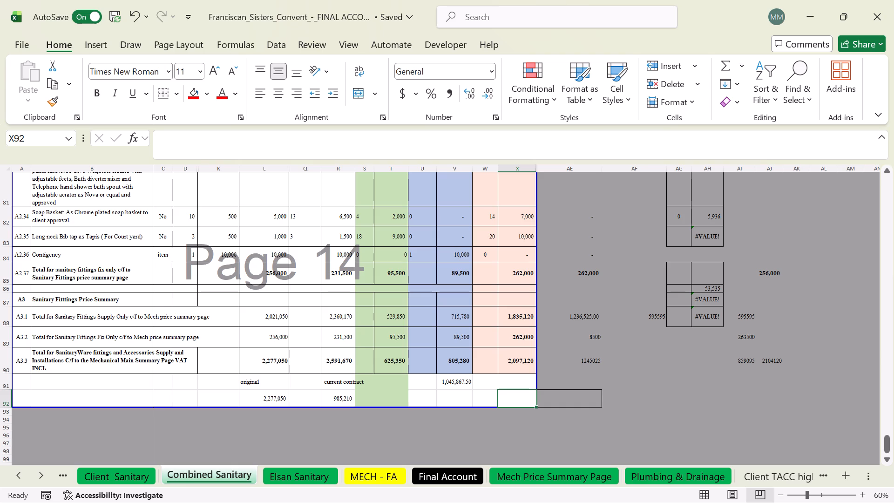
Calculate 10% of the A3.3 combined total in cell X91 with the formula =10%*X90.
{"action": "left_click", "coordinate": [509, 382]}
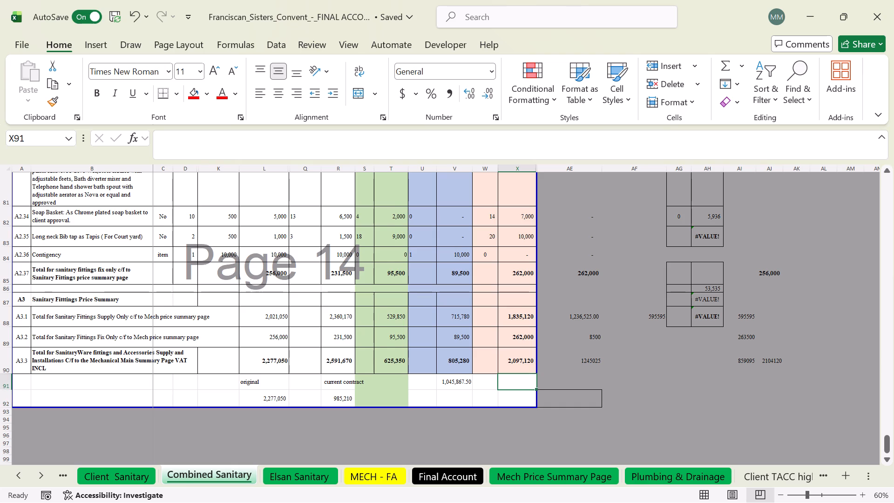
{"action": "type", "text": "10"}
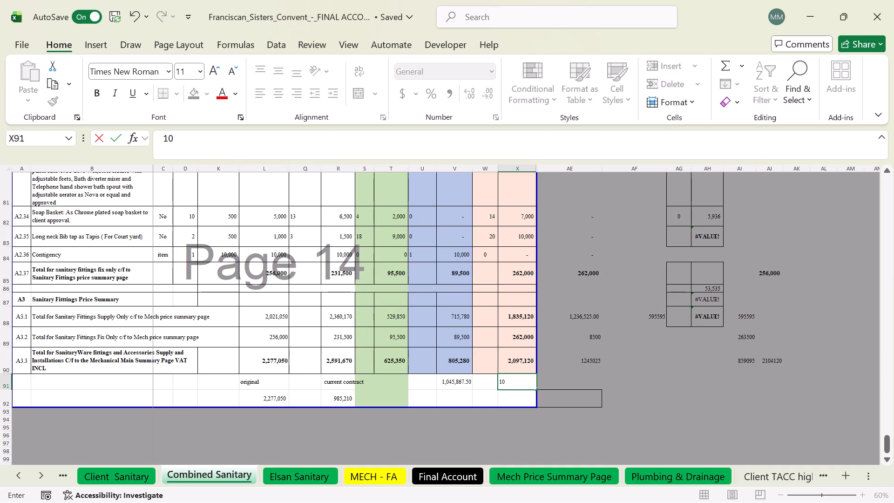
{"action": "key", "text": "shift+percent"}
{"action": "key", "text": "asterisk"}
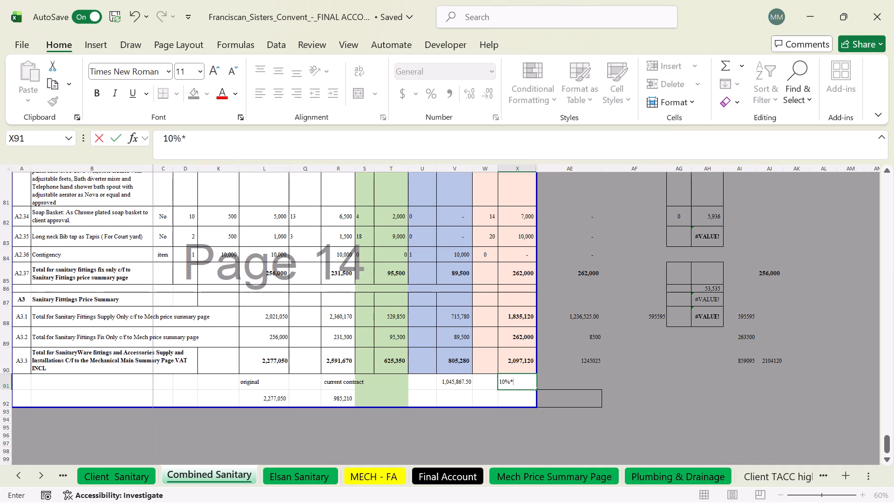
{"action": "left_click", "coordinate": [513, 352]}
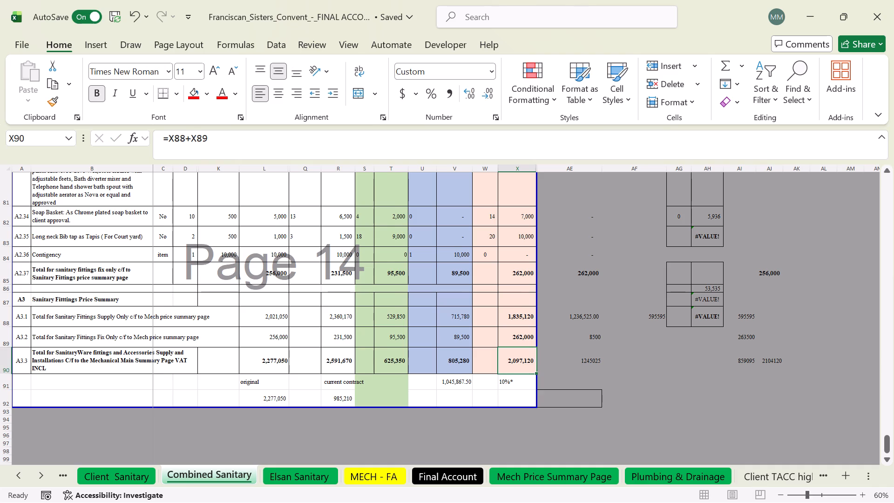
{"action": "double_click", "coordinate": [514, 385]}
{"action": "left_click", "coordinate": [499, 383]}
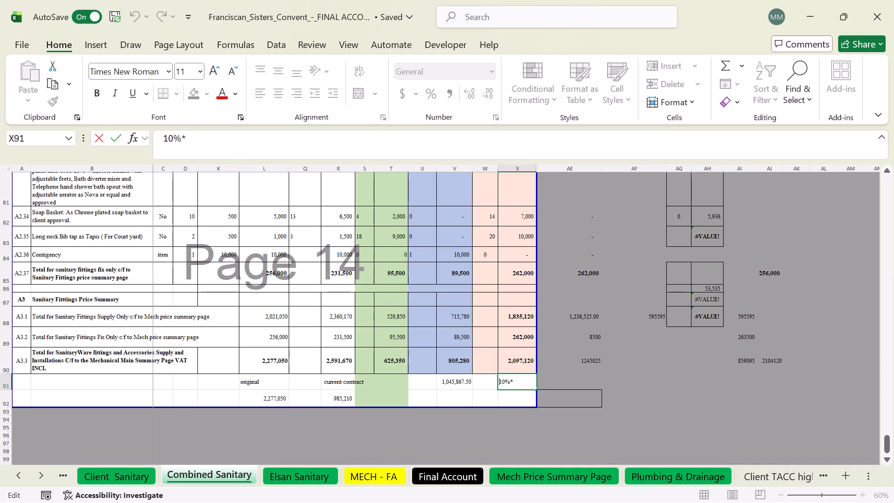
{"action": "key", "text": "equal"}
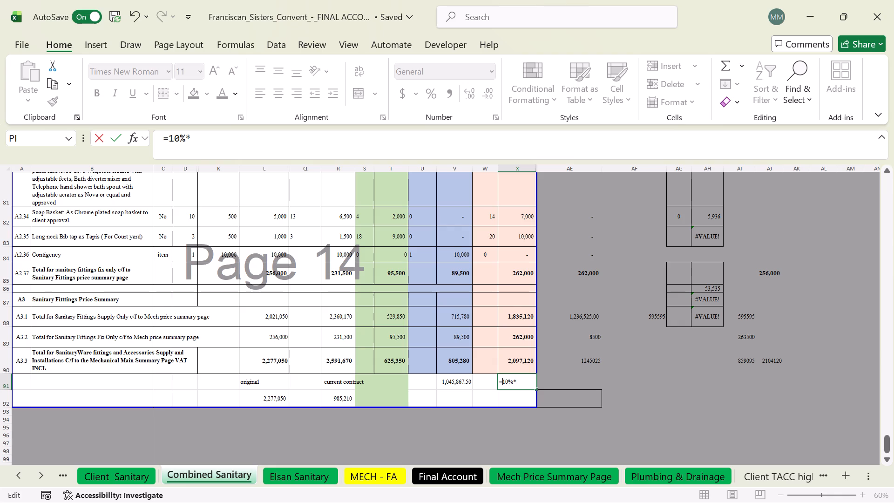
{"action": "left_click", "coordinate": [521, 381]}
{"action": "left_click", "coordinate": [519, 366]}
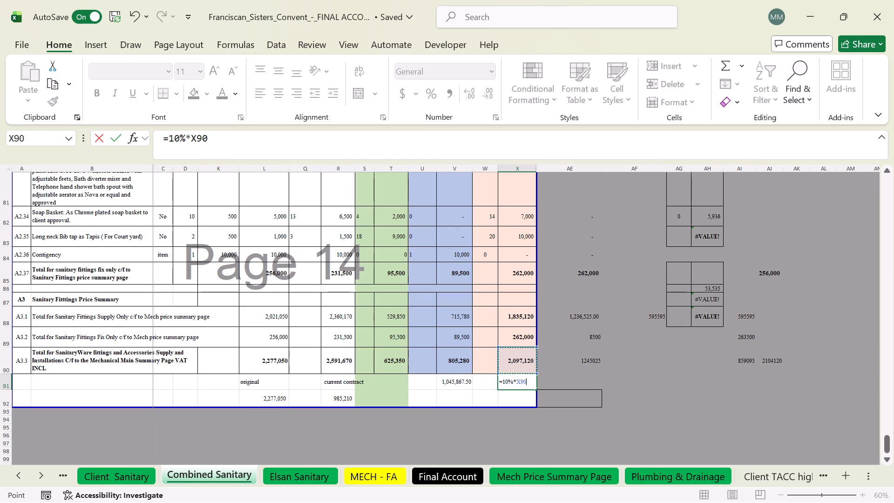
{"action": "key", "text": "Return"}
Calculate the combined sanitary total less its 10% in cell X92 with the formula =X90-X91.
{"action": "key", "text": "equal"}
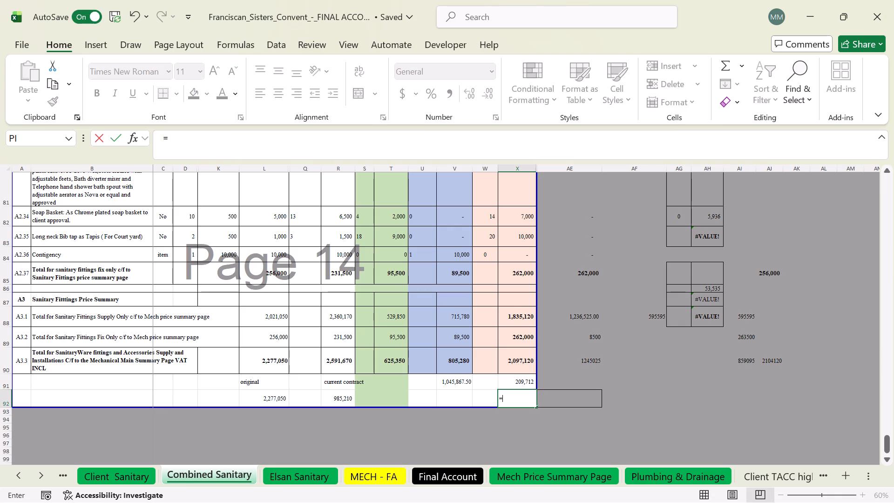
{"action": "left_click", "coordinate": [519, 366]}
{"action": "key", "text": "minus"}
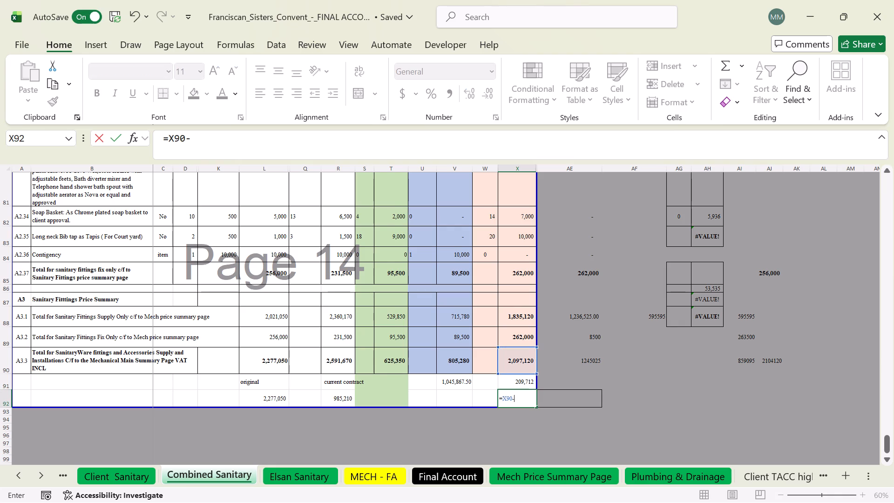
{"action": "left_click", "coordinate": [516, 382]}
{"action": "key", "text": "Return"}
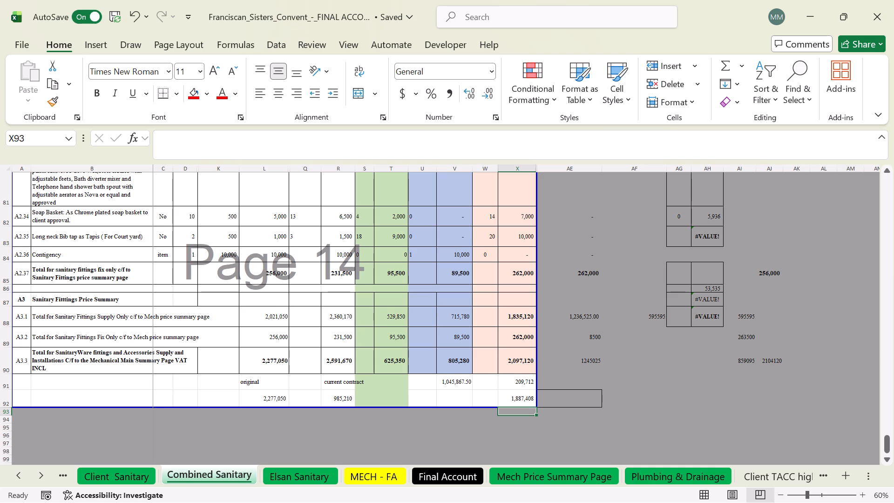
Review the Final Account sheet and the award sum, contingencies and other deductions listed on MECH - FA.
{"action": "left_click", "coordinate": [452, 483]}
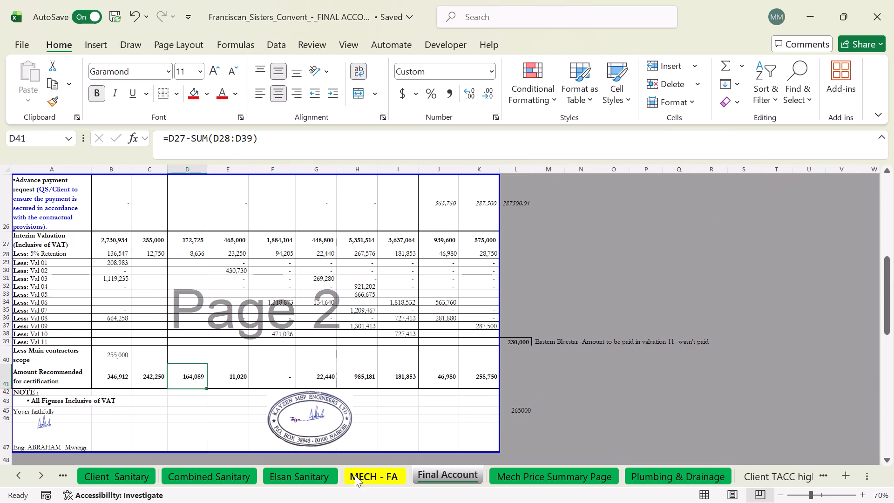
{"action": "left_click", "coordinate": [365, 472]}
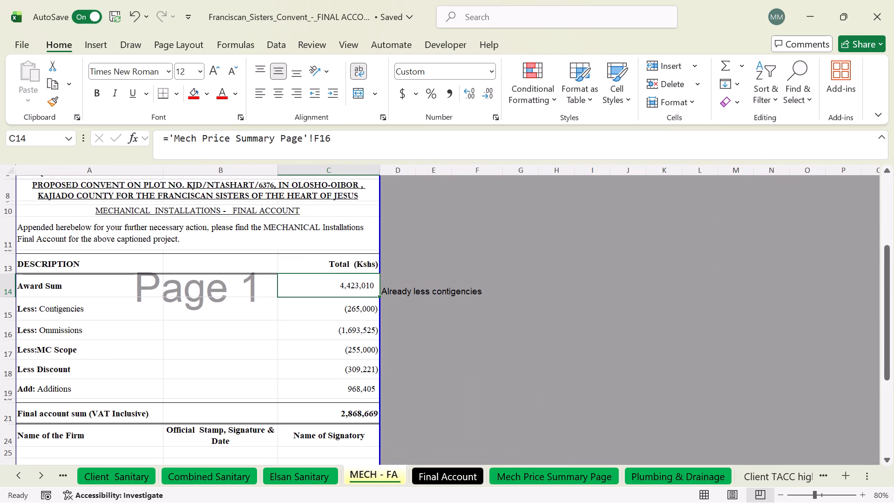
{"action": "left_click", "coordinate": [41, 309]}
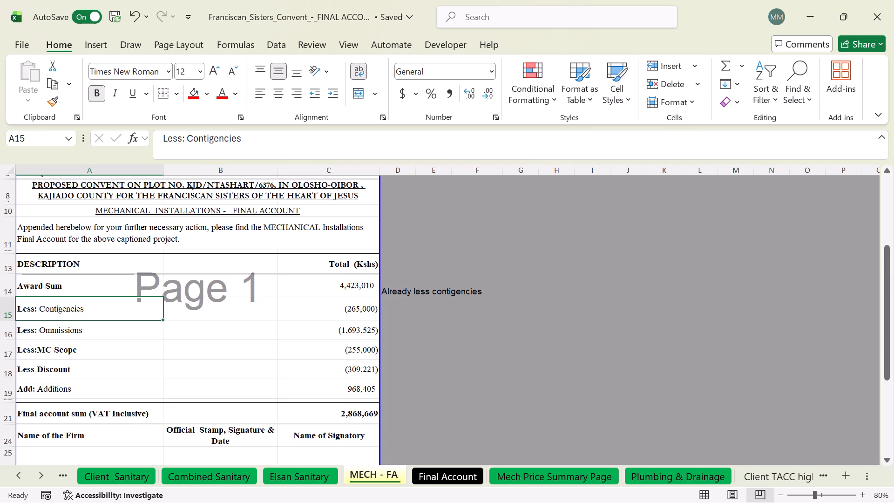
{"action": "left_click", "coordinate": [811, 14]}
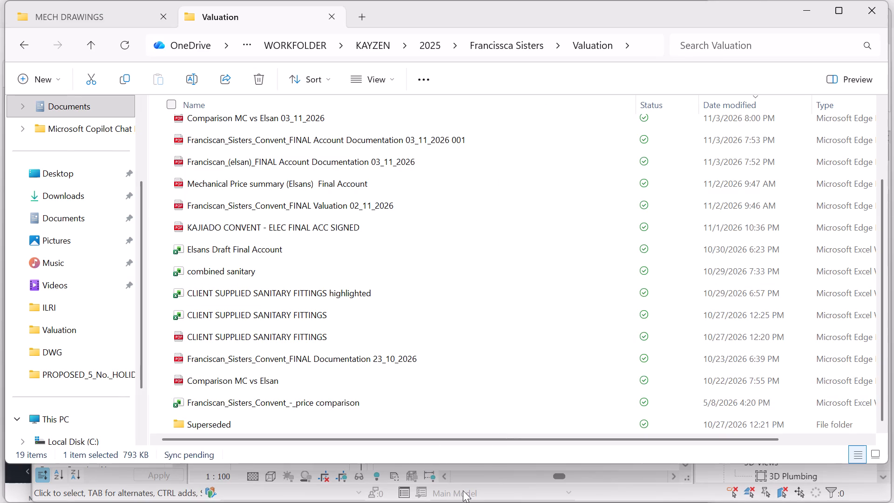
{"action": "left_click", "coordinate": [576, 485]}
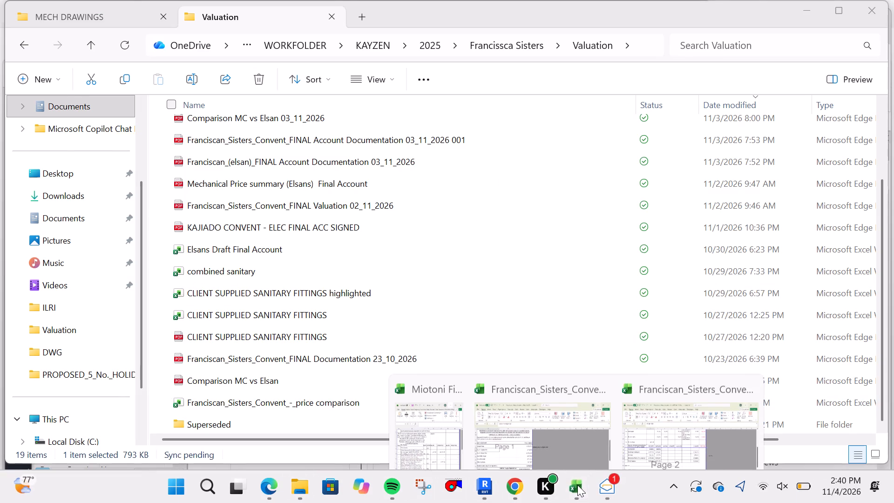
{"action": "left_click", "coordinate": [544, 428]}
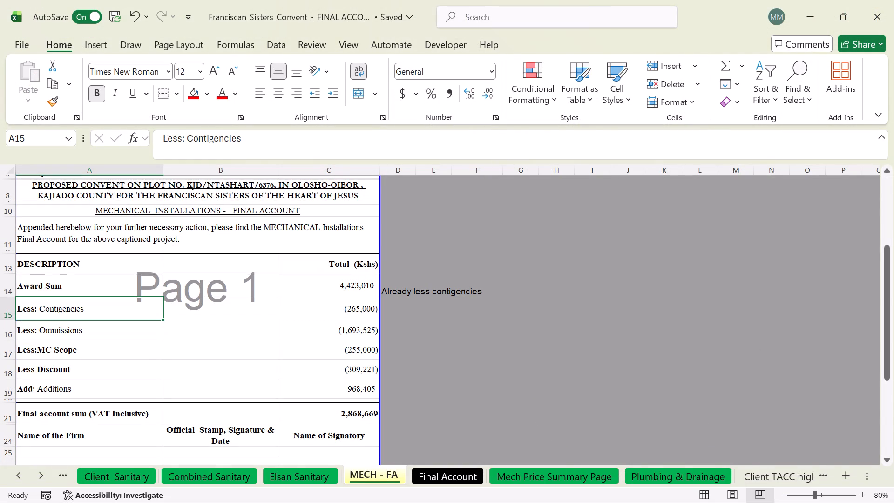
Check the A3.3 total formula in X90 on Combined Sanitary against Final Account, Mech Price Summary Page and MECH - FA.
{"action": "left_click", "coordinate": [210, 478]}
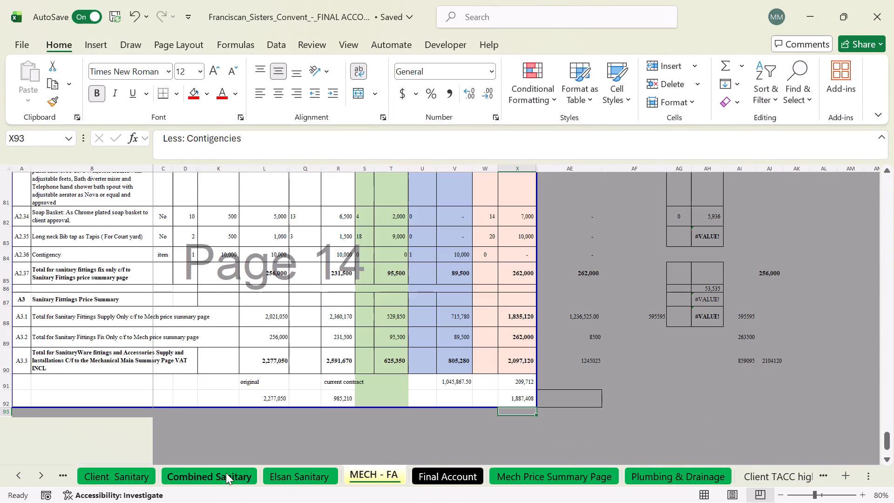
{"action": "left_click", "coordinate": [526, 365]}
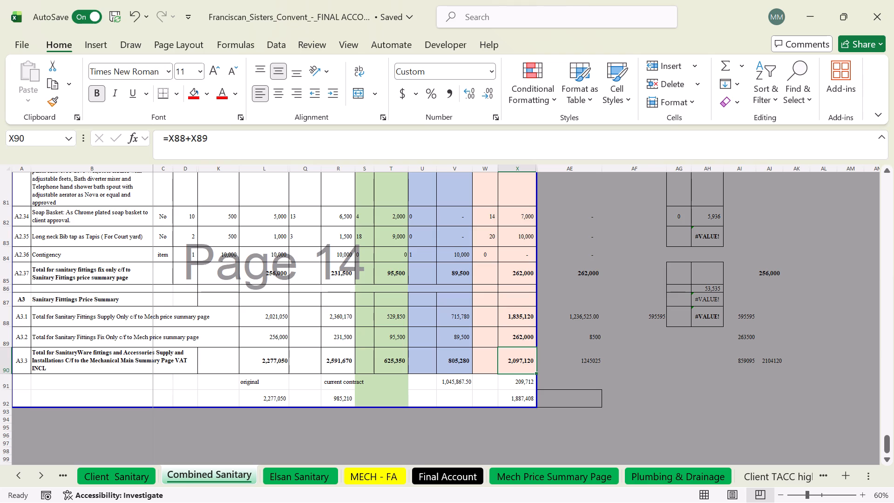
{"action": "left_click", "coordinate": [432, 478]}
{"action": "scroll", "coordinate": [309, 387], "scroll_direction": "up", "scroll_amount": 5}
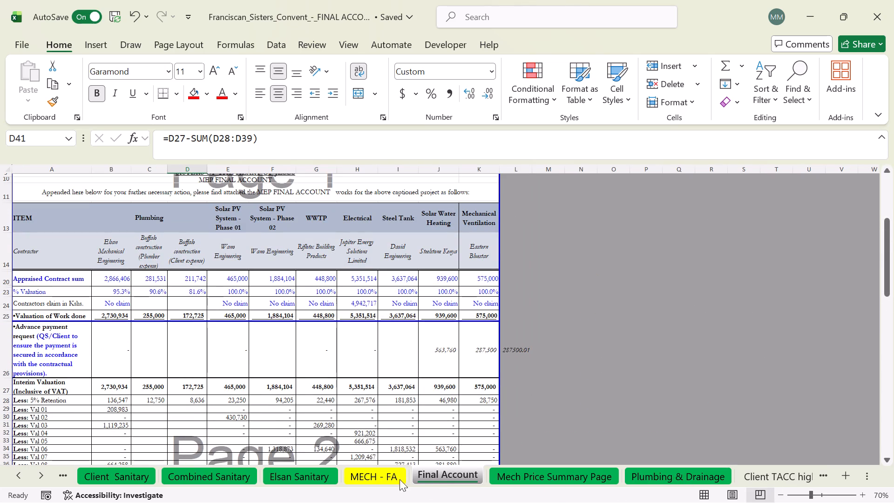
{"action": "left_click", "coordinate": [569, 475]}
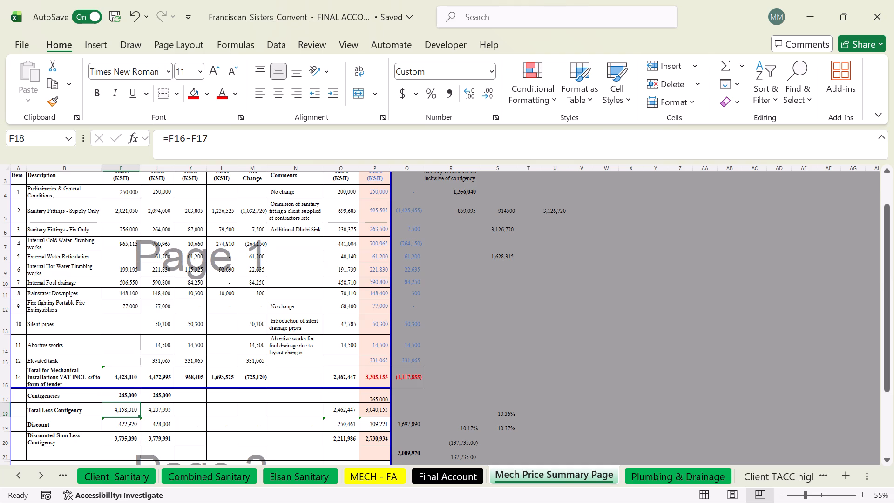
{"action": "scroll", "coordinate": [393, 336], "scroll_direction": "down", "scroll_amount": 2}
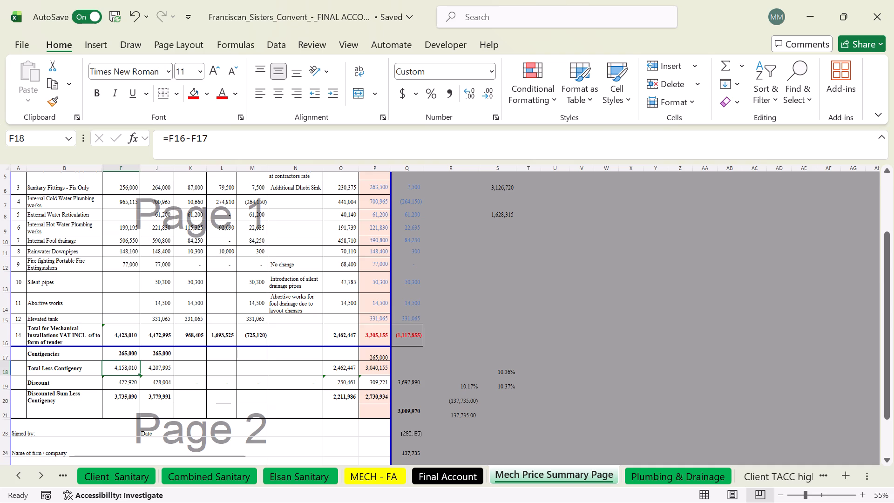
{"action": "left_click", "coordinate": [449, 476]}
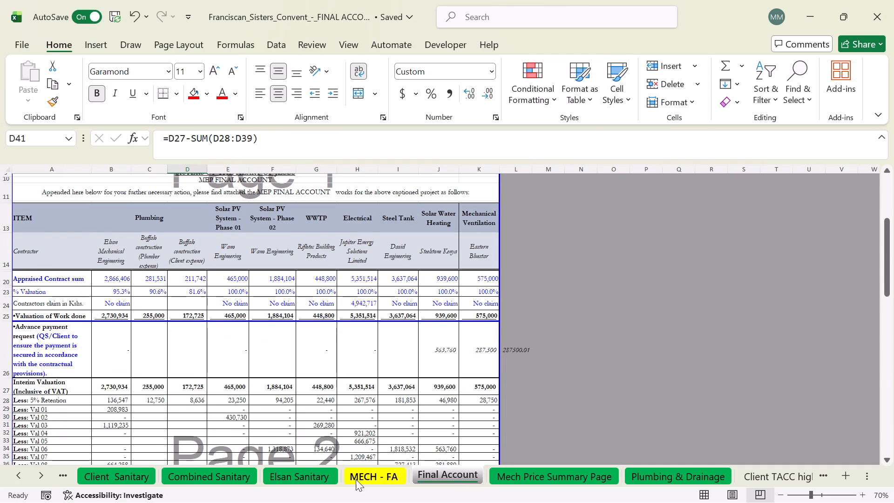
{"action": "left_click", "coordinate": [357, 476]}
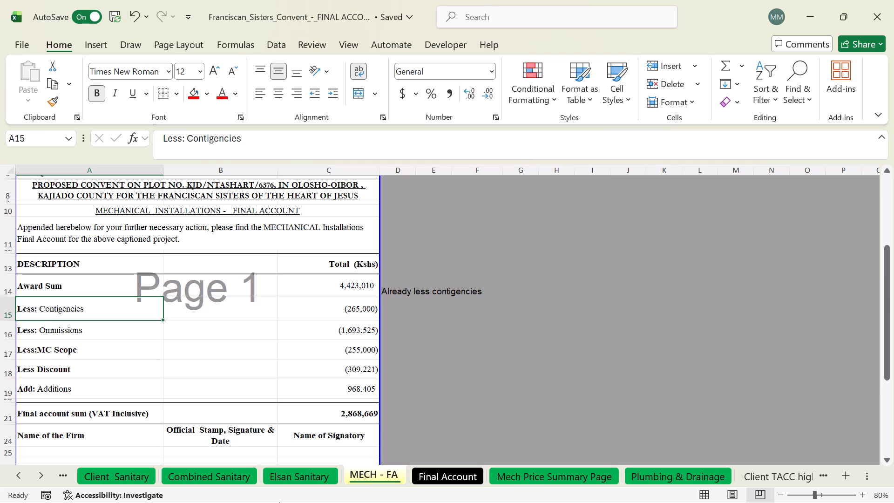
Review the fix-only total and the A3 Sanitary Fittings Price Summary at the end of the Client Sanitary sheet.
{"action": "left_click", "coordinate": [114, 478]}
{"action": "scroll", "coordinate": [316, 395], "scroll_direction": "down", "scroll_amount": 6}
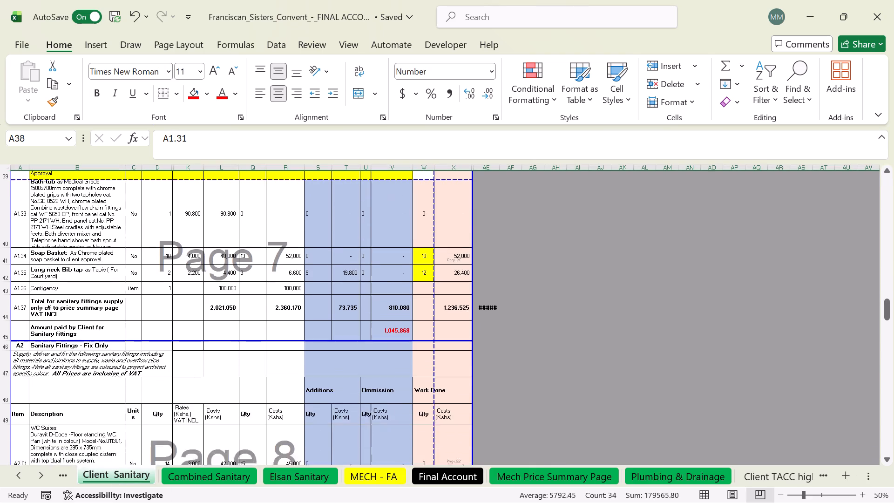
{"action": "scroll", "coordinate": [320, 401], "scroll_direction": "down", "scroll_amount": 20}
{"action": "scroll", "coordinate": [320, 401], "scroll_direction": "down", "scroll_amount": 13}
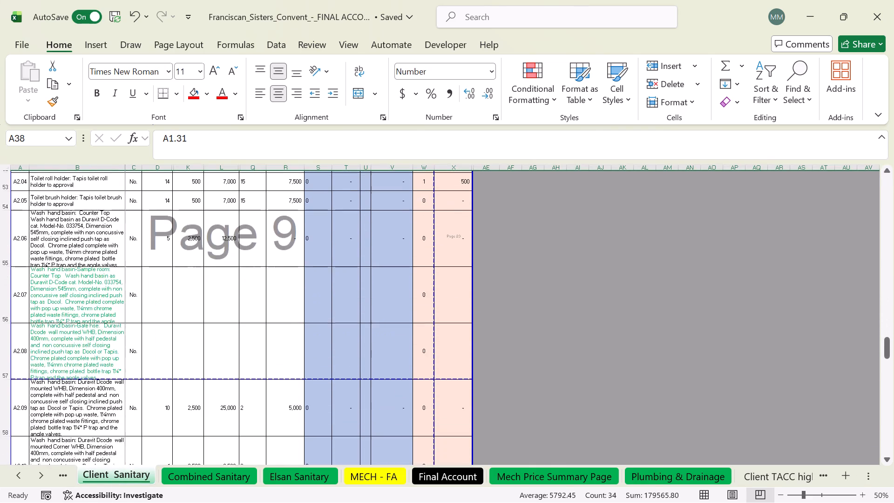
{"action": "scroll", "coordinate": [332, 407], "scroll_direction": "down", "scroll_amount": 20}
{"action": "scroll", "coordinate": [332, 407], "scroll_direction": "down", "scroll_amount": 13}
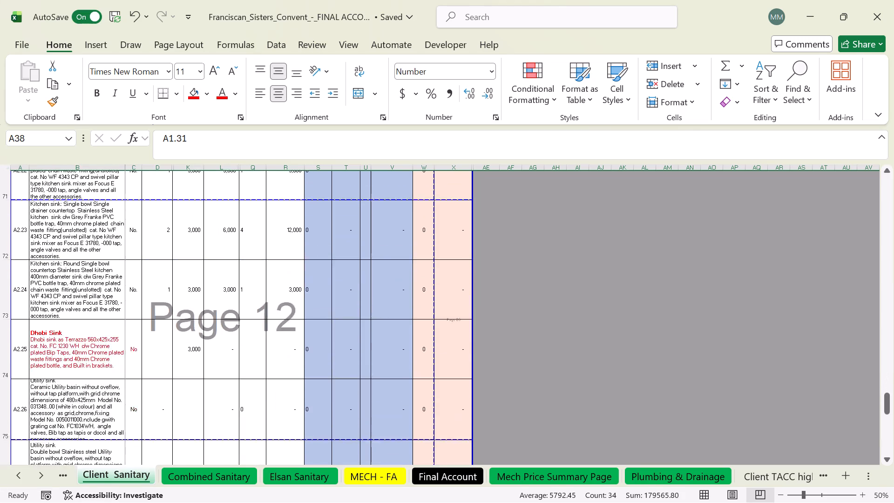
{"action": "scroll", "coordinate": [332, 408], "scroll_direction": "down", "scroll_amount": 20}
{"action": "scroll", "coordinate": [332, 408], "scroll_direction": "down", "scroll_amount": 7}
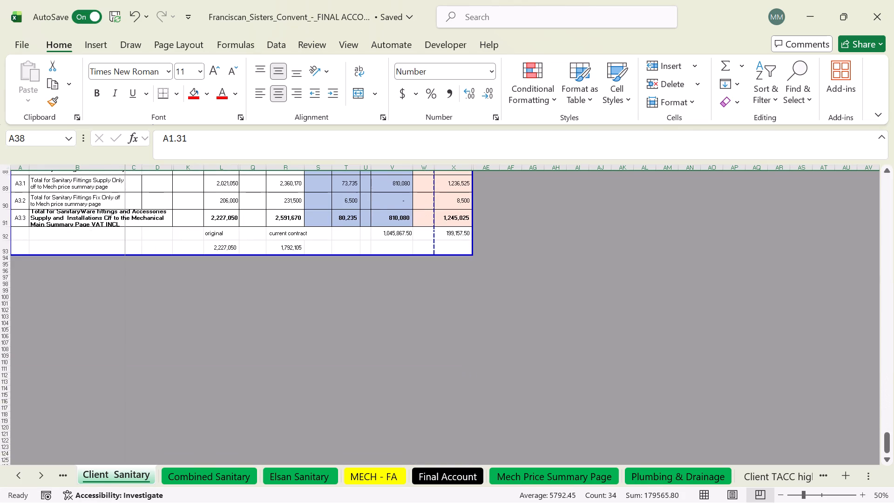
{"action": "scroll", "coordinate": [392, 394], "scroll_direction": "up", "scroll_amount": 4}
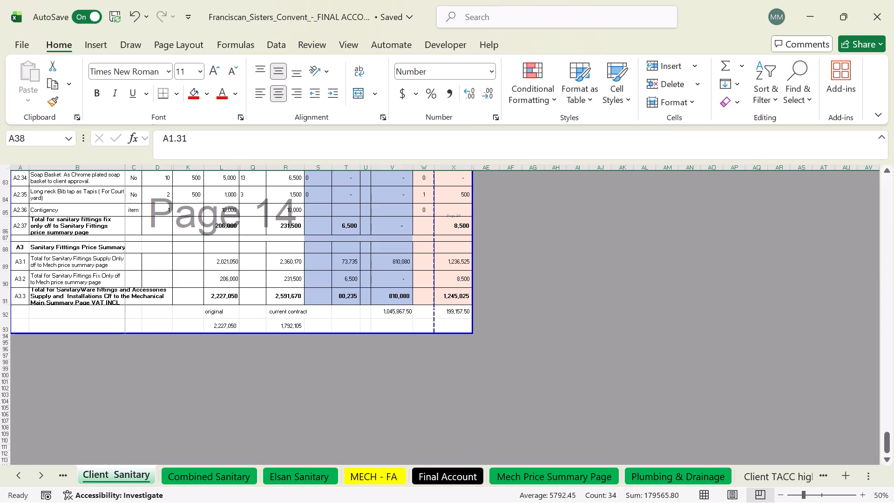
Check the source of the Sanitary Fittings - Supply Only omission in L5 on Mech Price Summary Page and select row 5.
{"action": "left_click", "coordinate": [578, 482]}
{"action": "scroll", "coordinate": [306, 308], "scroll_direction": "up", "scroll_amount": 5}
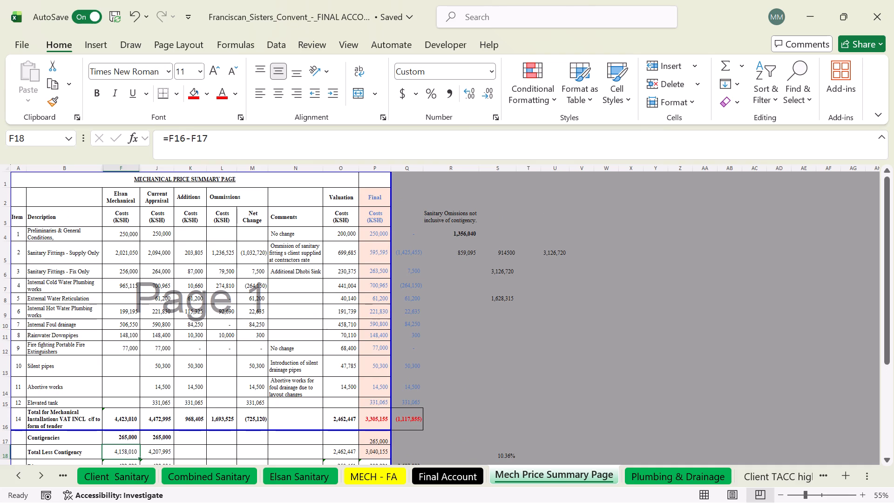
{"action": "left_click", "coordinate": [223, 252]}
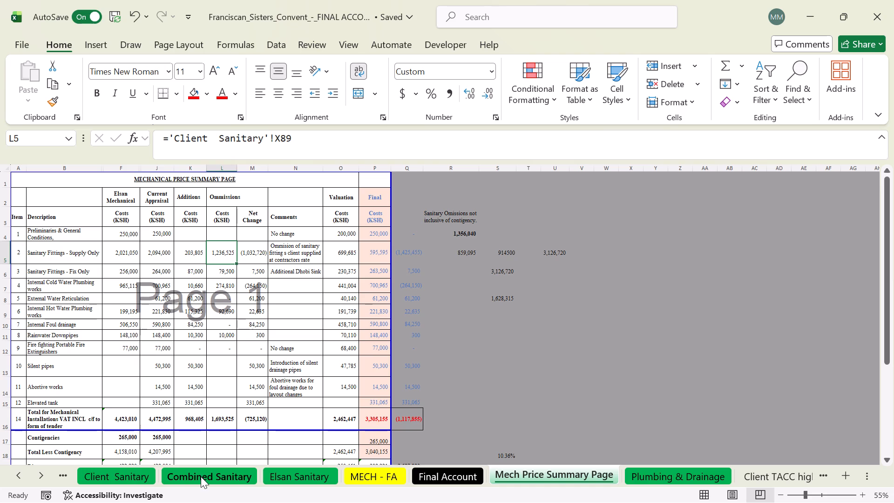
{"action": "left_click", "coordinate": [1, 249]}
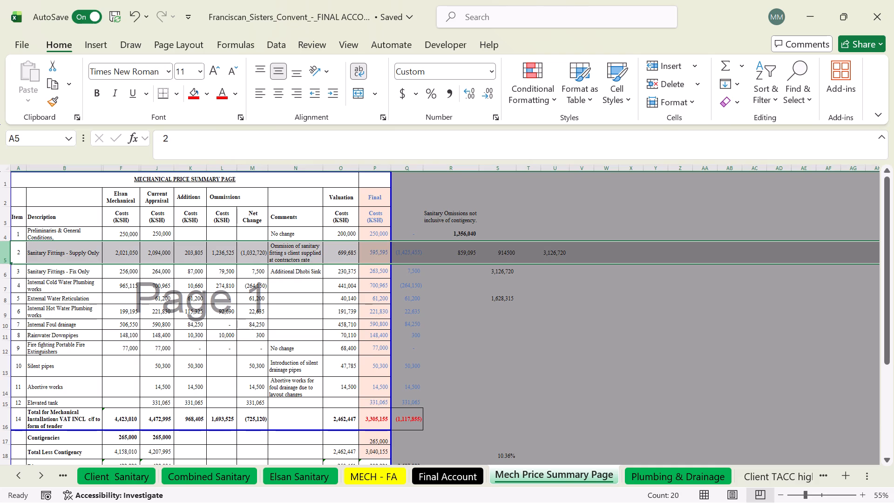
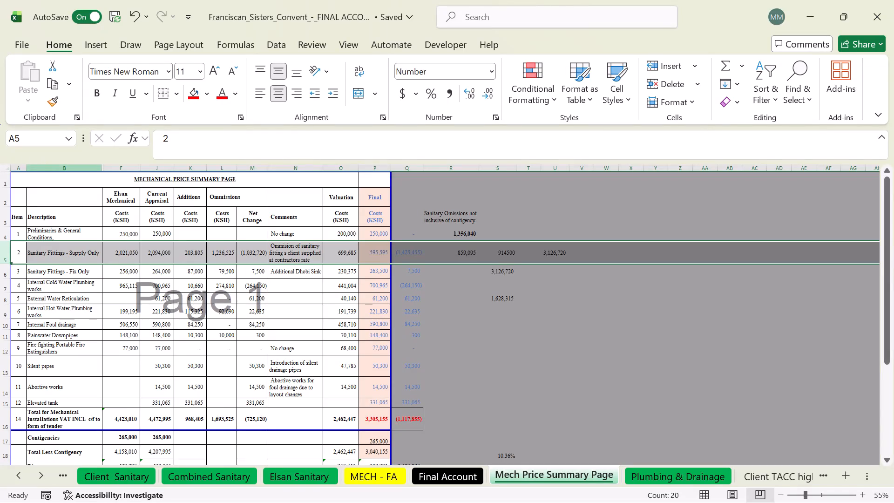
Check the source formula of the Current Appraisal cost for Sanitary Fittings - Supply Only in J5.
{"action": "left_click", "coordinate": [156, 258]}
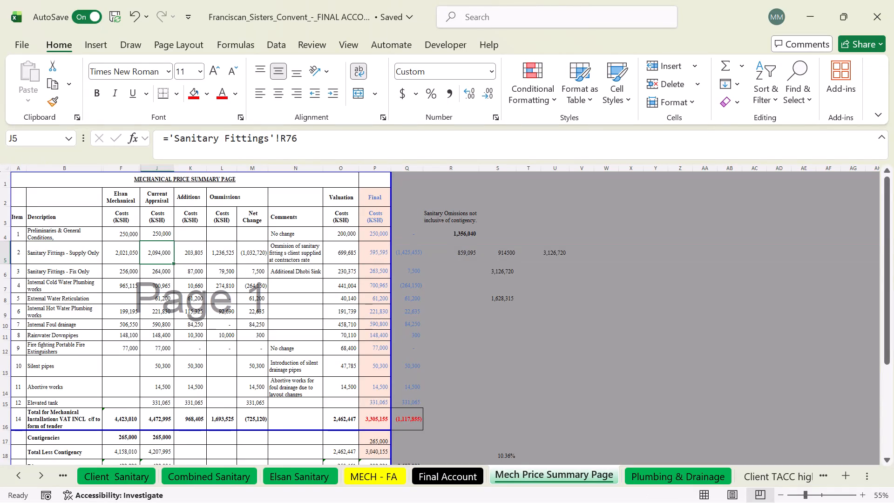
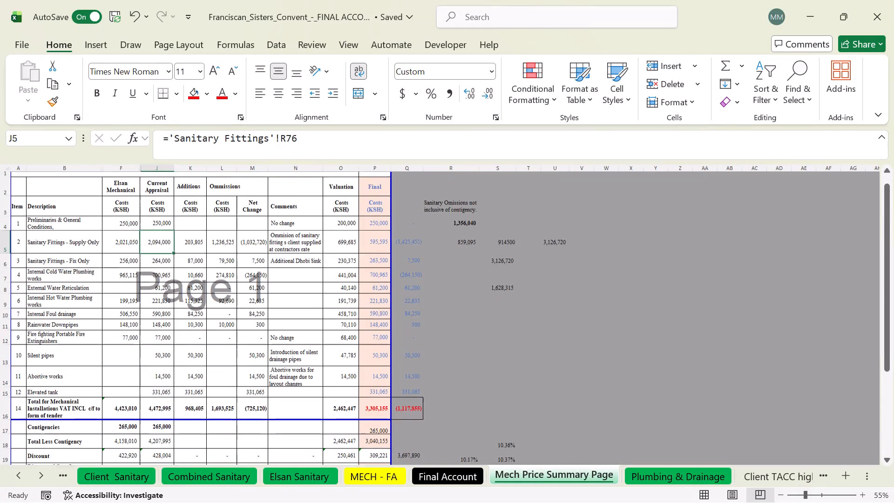
Check the Current Appraisal formulas for the mechanical total, total less contingency, discount and discounted sum in column J.
{"action": "scroll", "coordinate": [136, 244], "scroll_direction": "down", "scroll_amount": 1}
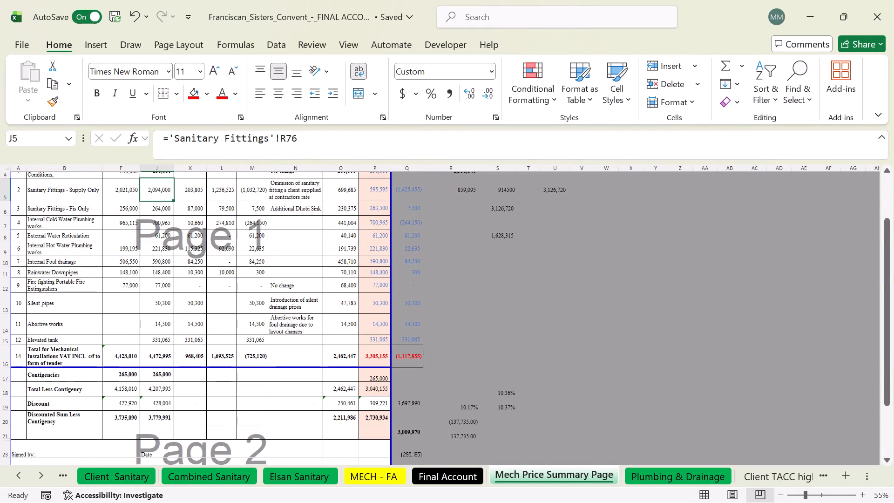
{"action": "left_click", "coordinate": [166, 355]}
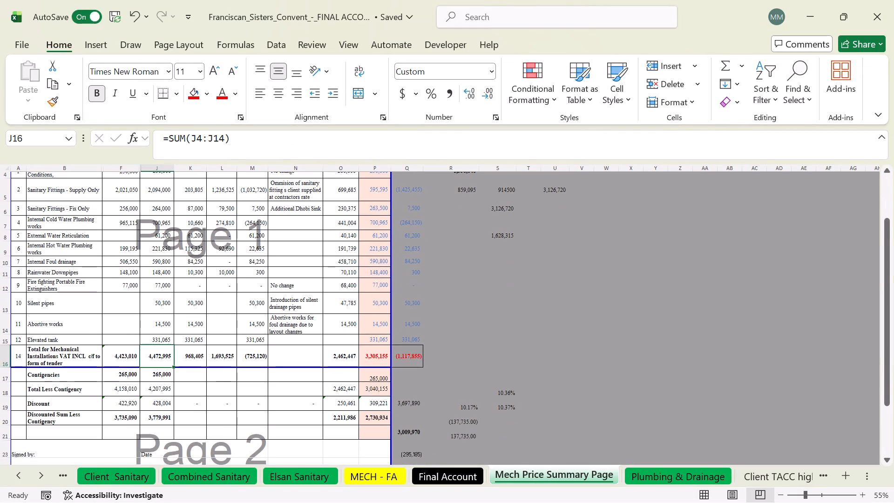
{"action": "left_click", "coordinate": [160, 391]}
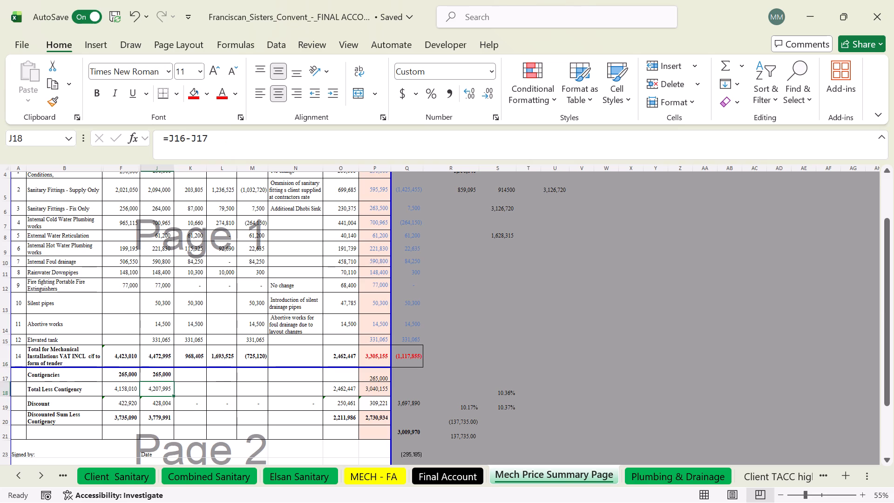
{"action": "scroll", "coordinate": [161, 389], "scroll_direction": "down", "scroll_amount": 1}
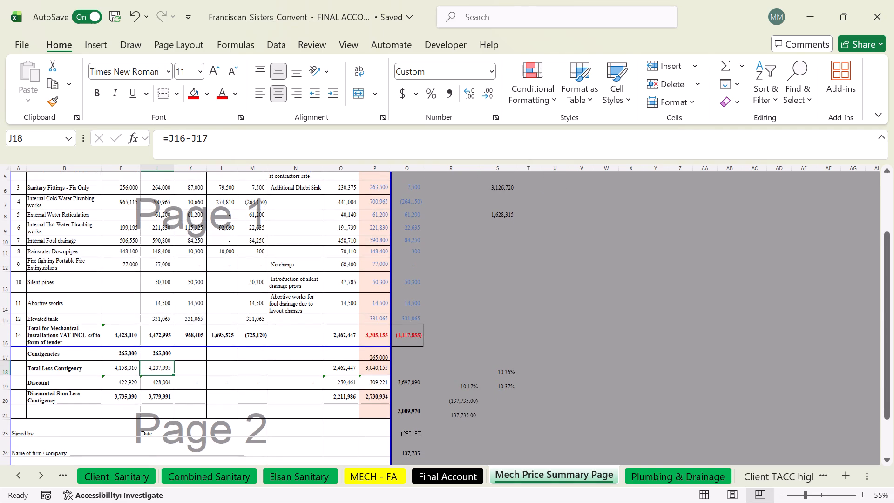
{"action": "double_click", "coordinate": [159, 385]}
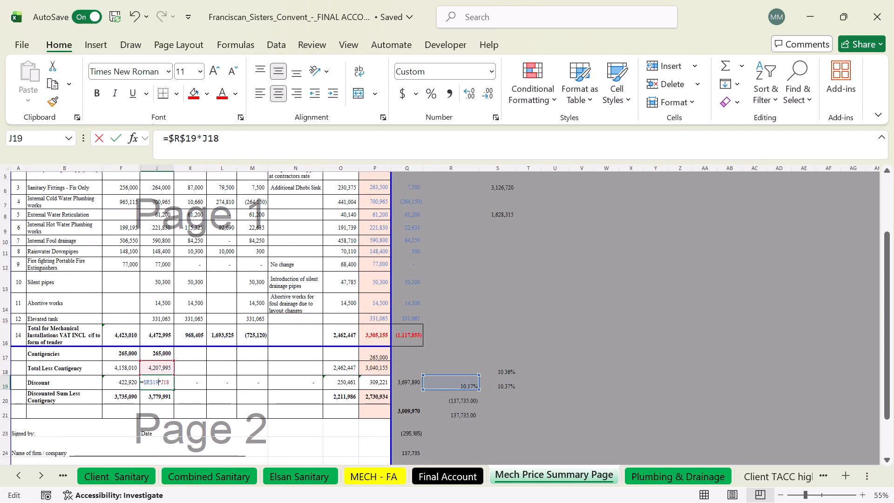
{"action": "key", "text": "Return"}
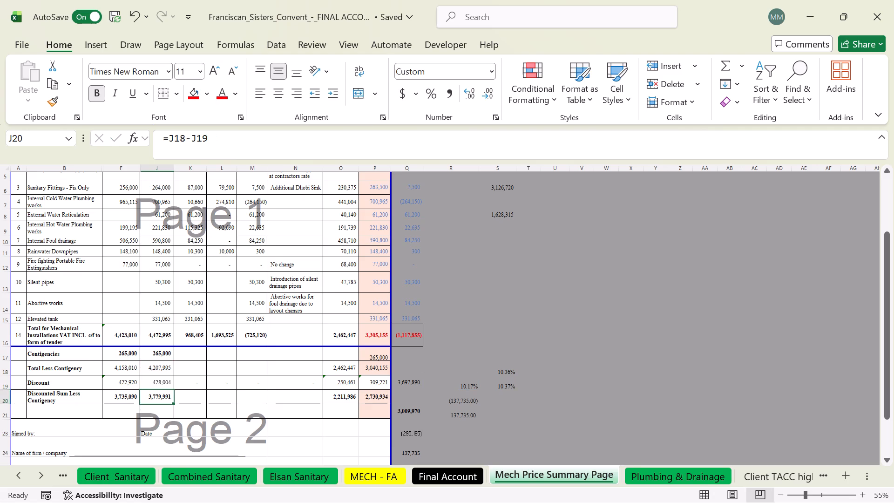
{"action": "left_click", "coordinate": [165, 367]}
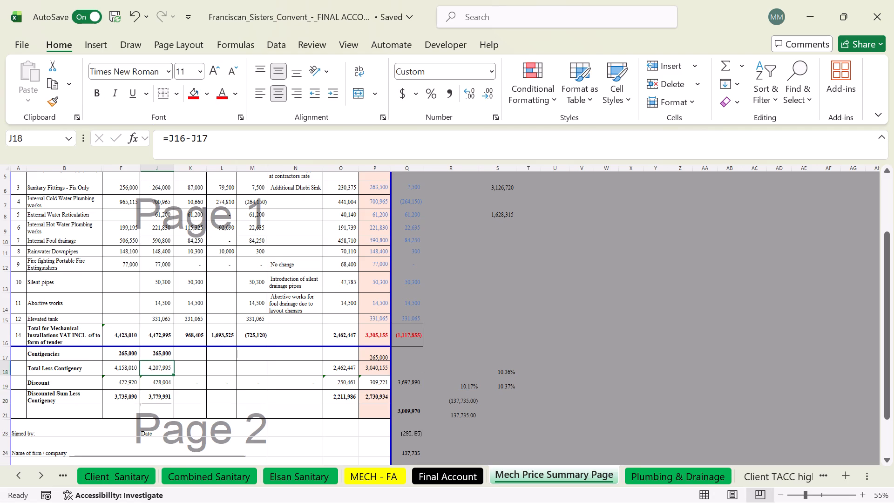
{"action": "left_click", "coordinate": [161, 383]}
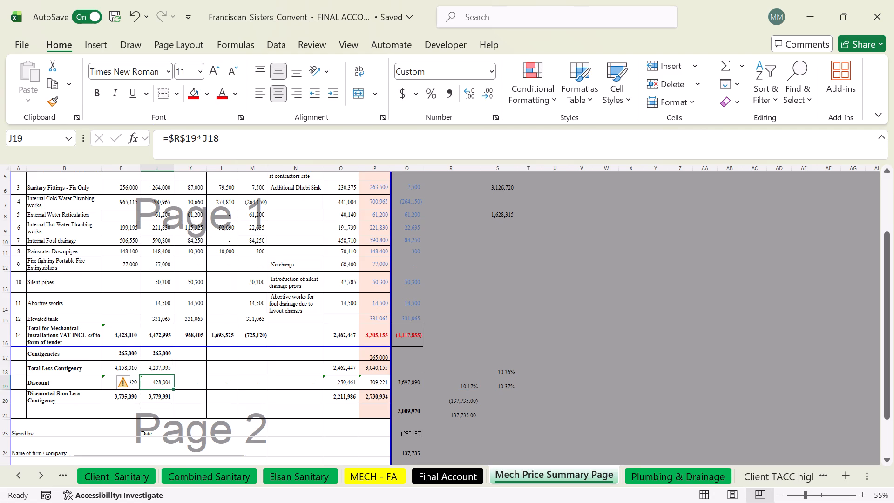
{"action": "left_click", "coordinate": [161, 398]}
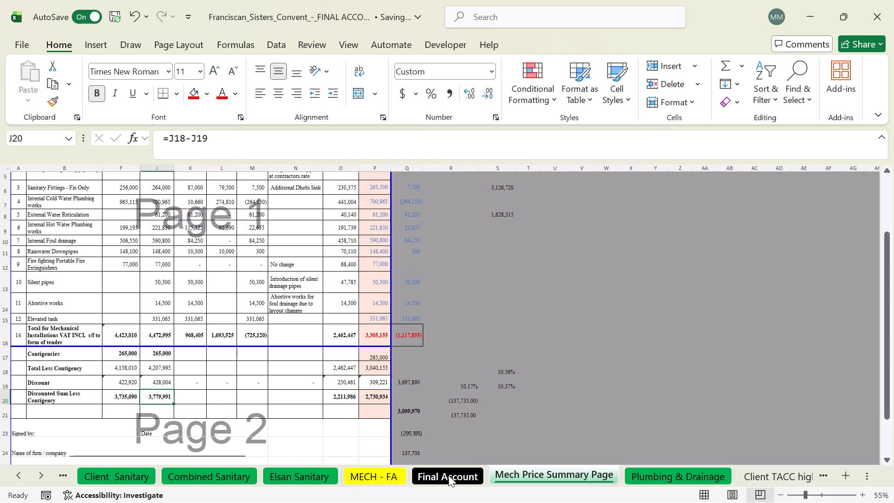
On the MECH - FA sheet, change the "Award Sum" label in A14 to "Bid Sum".
{"action": "left_click", "coordinate": [379, 476]}
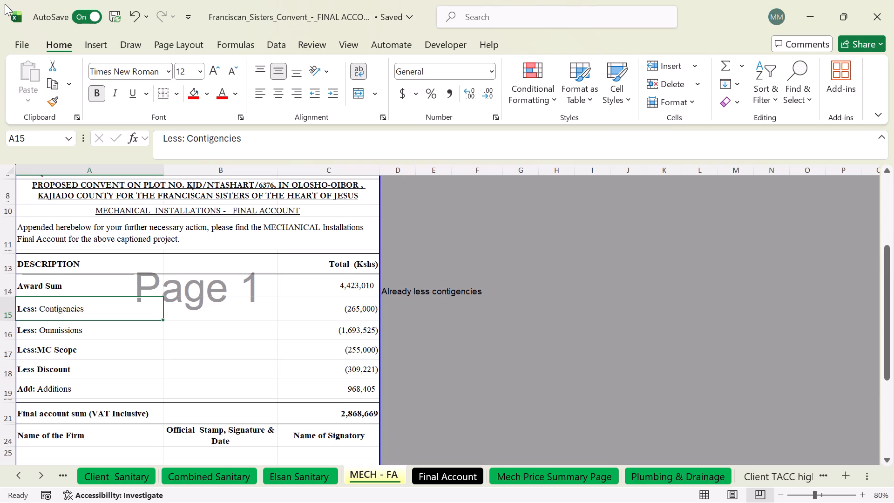
{"action": "triple_click", "coordinate": [30, 286]}
{"action": "left_click", "coordinate": [30, 286]}
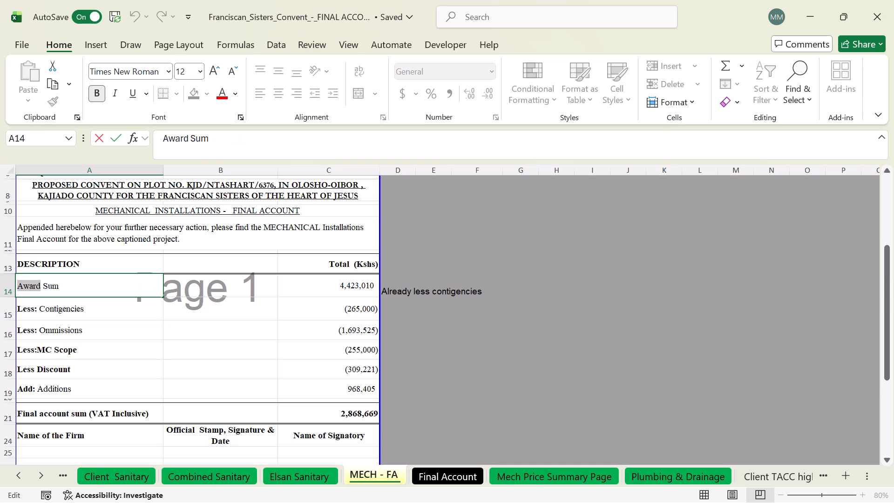
{"action": "type", "text": "Bid"}
{"action": "left_click", "coordinate": [36, 319]}
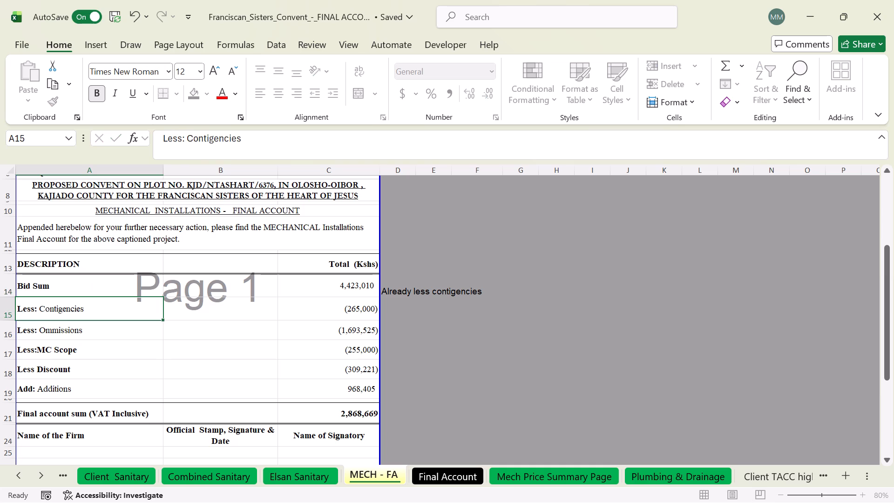
Insert a copy of the Bid Sum row between the Less: Contigencies and Less: Ommissions rows.
{"action": "left_click", "coordinate": [6, 279]}
{"action": "right_click", "coordinate": [27, 288]}
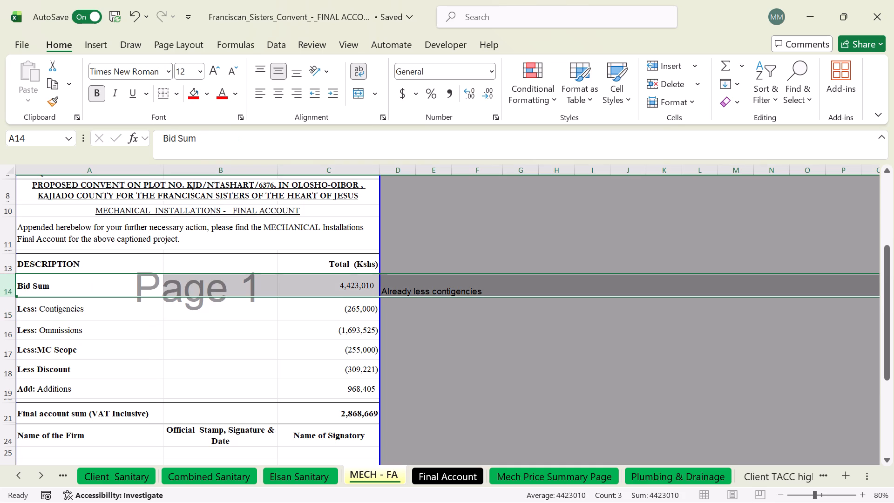
{"action": "left_click", "coordinate": [76, 176]}
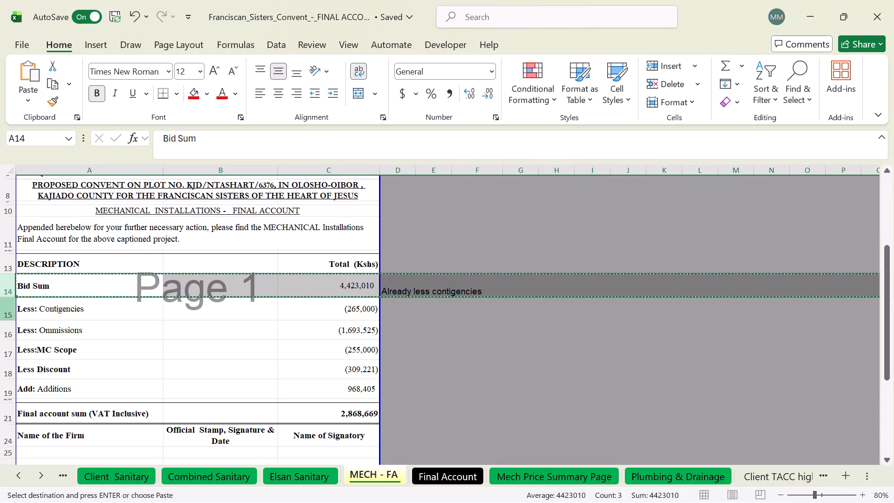
{"action": "left_click", "coordinate": [0, 310]}
{"action": "right_click", "coordinate": [40, 313]}
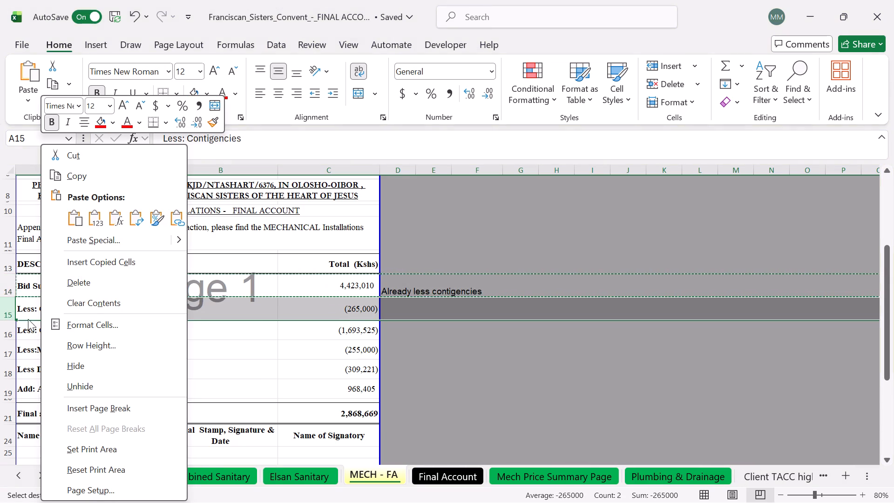
{"action": "left_click", "coordinate": [20, 308]}
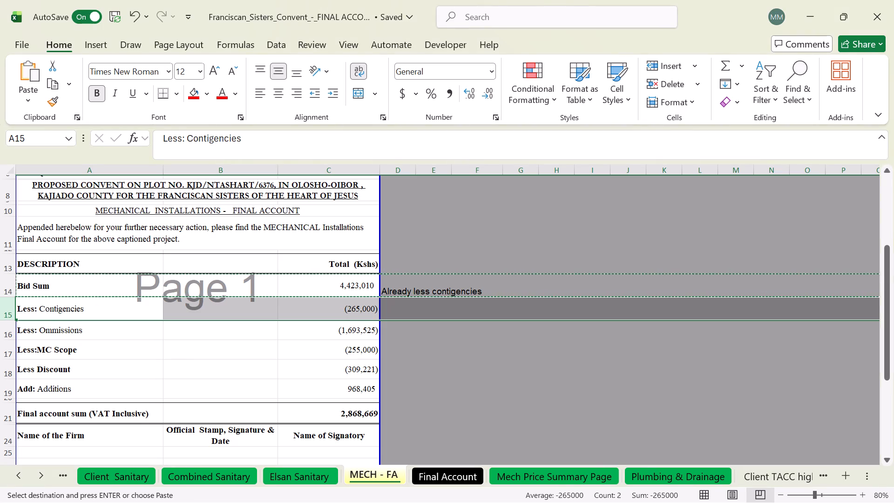
{"action": "left_click", "coordinate": [40, 311]}
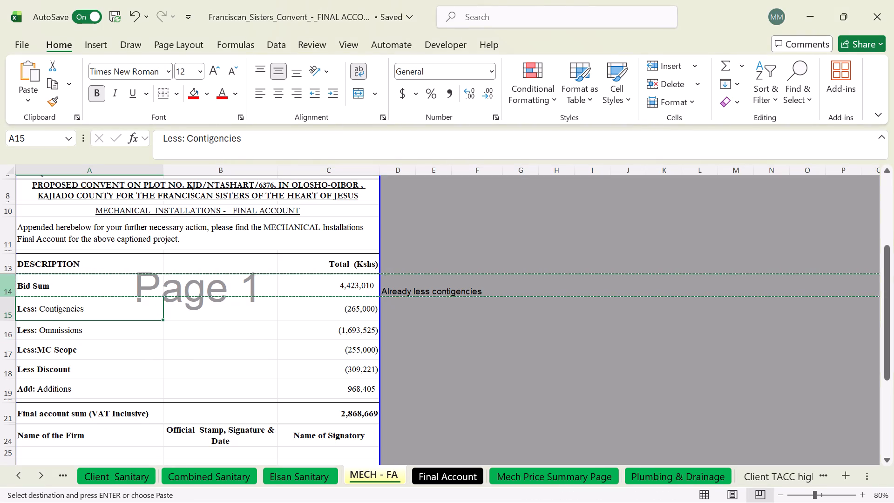
{"action": "left_click", "coordinate": [5, 328]}
{"action": "right_click", "coordinate": [61, 330]}
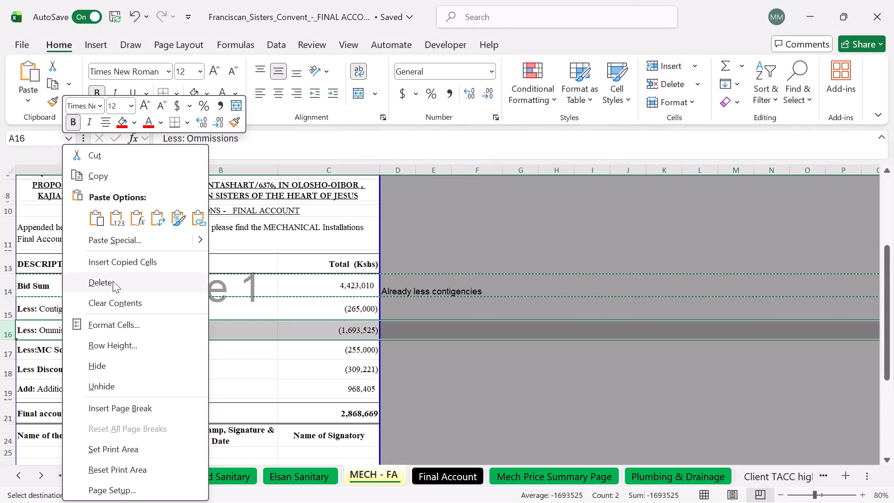
{"action": "left_click", "coordinate": [107, 266]}
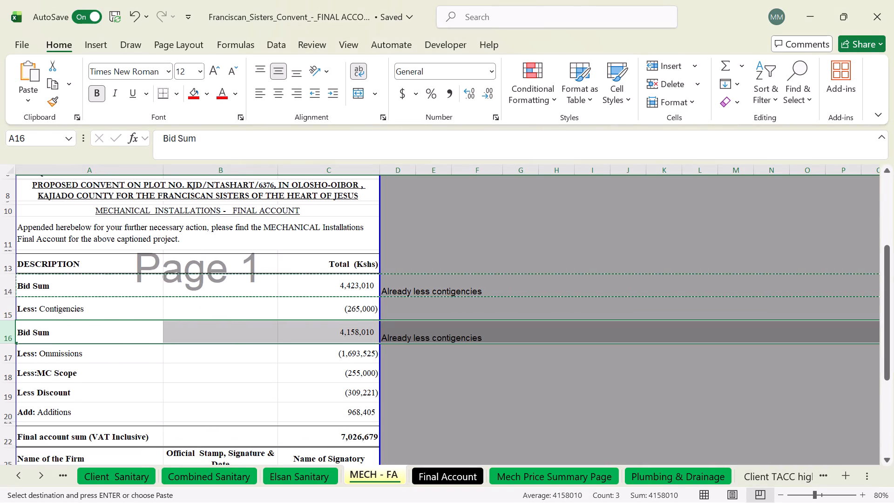
Extend the label of the copied Bid Sum row in A16 to "Bid Sum Less contigency".
{"action": "left_click", "coordinate": [41, 333]}
{"action": "double_click", "coordinate": [49, 335]}
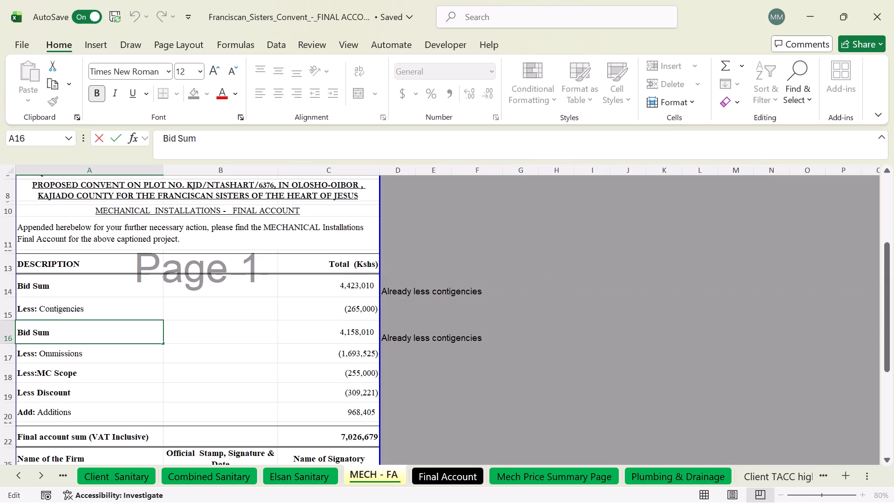
{"action": "key", "text": "space"}
{"action": "type", "text": "Less contige"}
{"action": "type", "text": "ncy"}
{"action": "key", "text": "Return"}
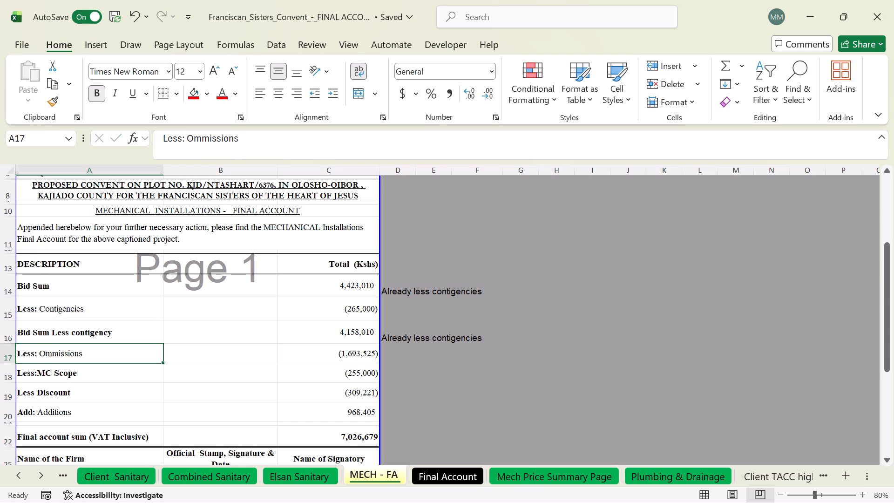
{"action": "left_click", "coordinate": [54, 335]}
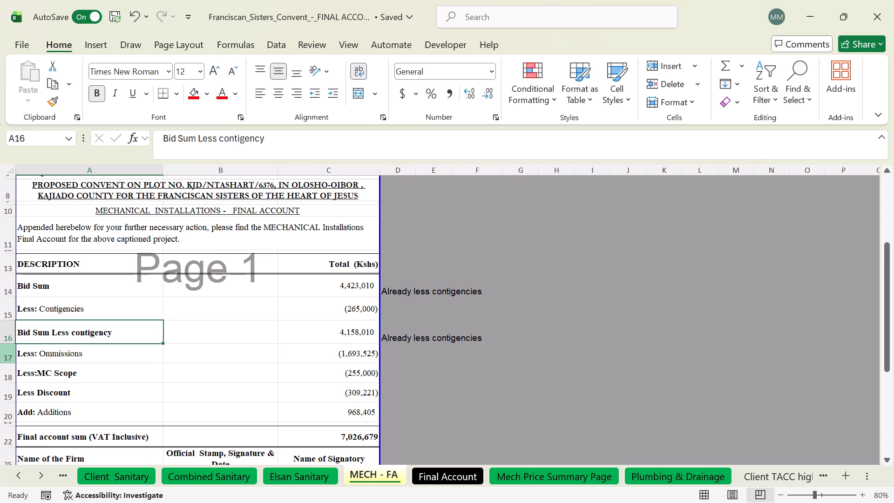
Insert a copy of the Less: Contigencies row directly above the Less: Ommissions row.
{"action": "left_click", "coordinate": [3, 315]}
{"action": "right_click", "coordinate": [46, 314]}
{"action": "left_click", "coordinate": [104, 169]}
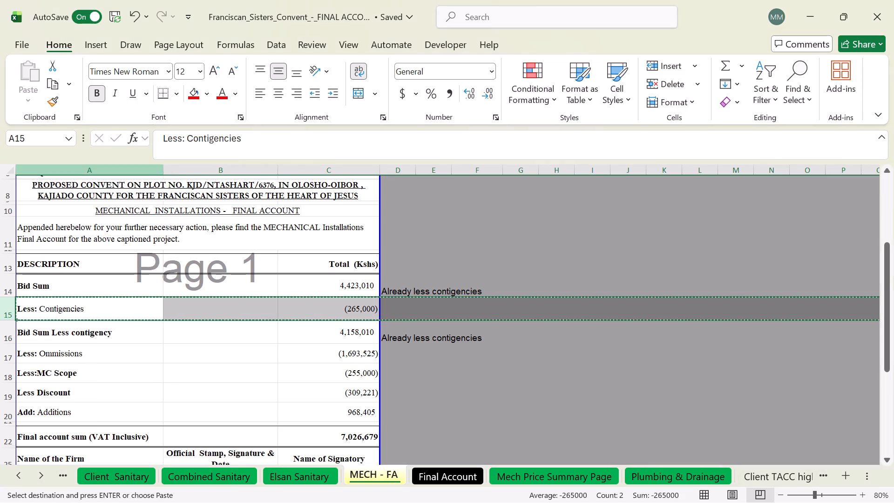
{"action": "left_click", "coordinate": [5, 352]}
{"action": "right_click", "coordinate": [54, 351]}
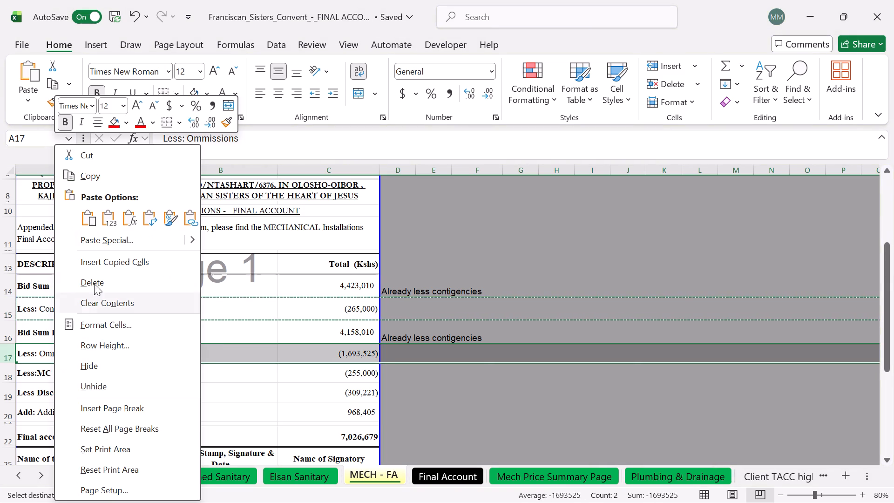
{"action": "left_click", "coordinate": [108, 260]}
Change the label of the copied contingencies row in A17 to "Less: 10% Discount".
{"action": "left_click", "coordinate": [62, 349]}
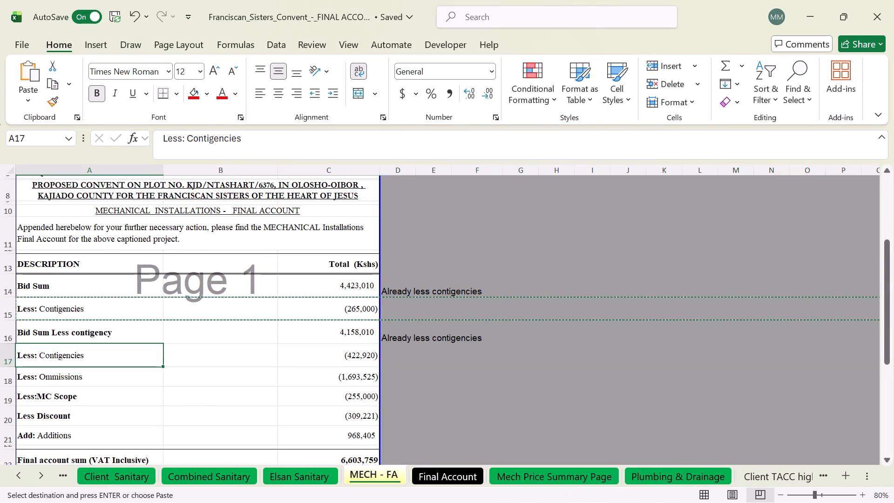
{"action": "triple_click", "coordinate": [63, 353]}
{"action": "left_click", "coordinate": [63, 353]}
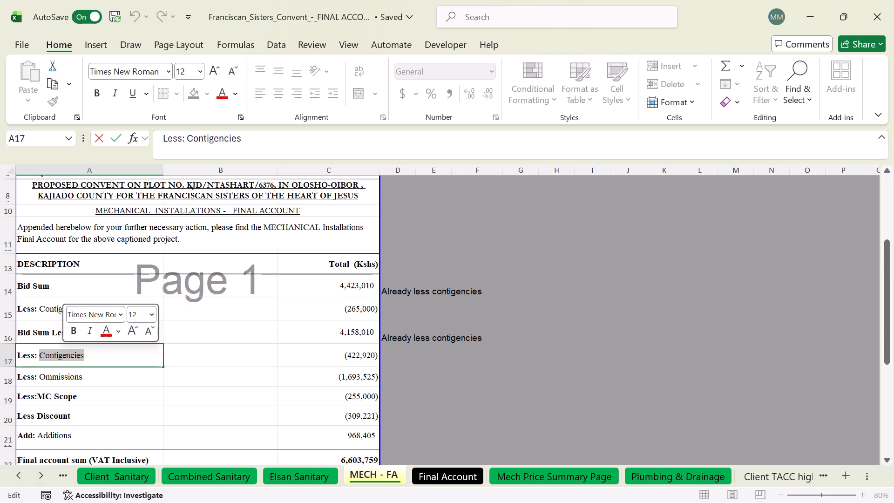
{"action": "type", "text": "10"}
{"action": "type", "text": "% Discount"}
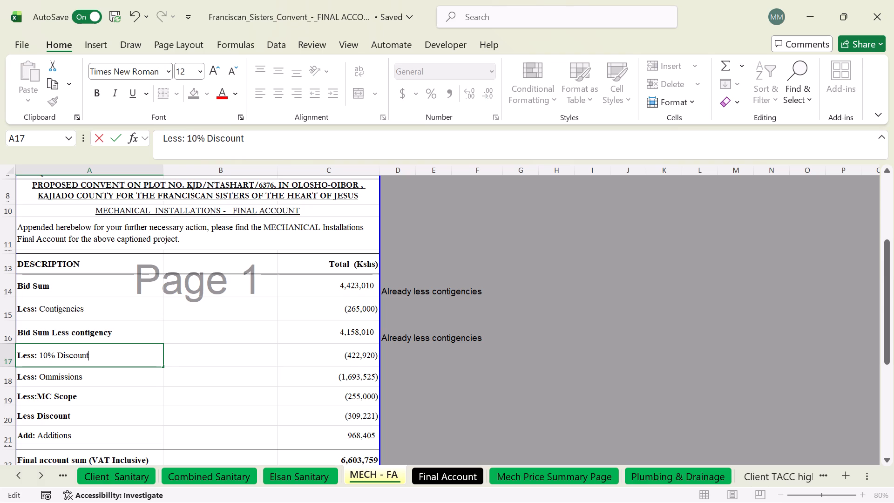
{"action": "left_click", "coordinate": [73, 387]}
{"action": "left_click", "coordinate": [66, 357]}
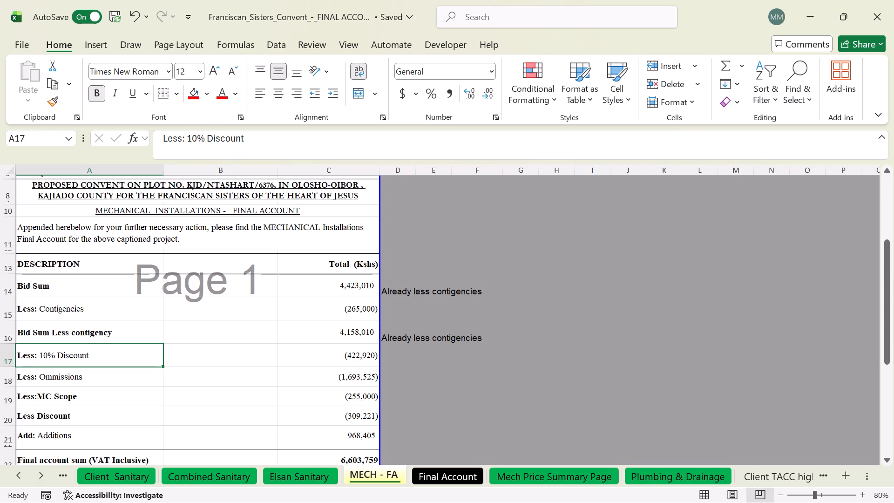
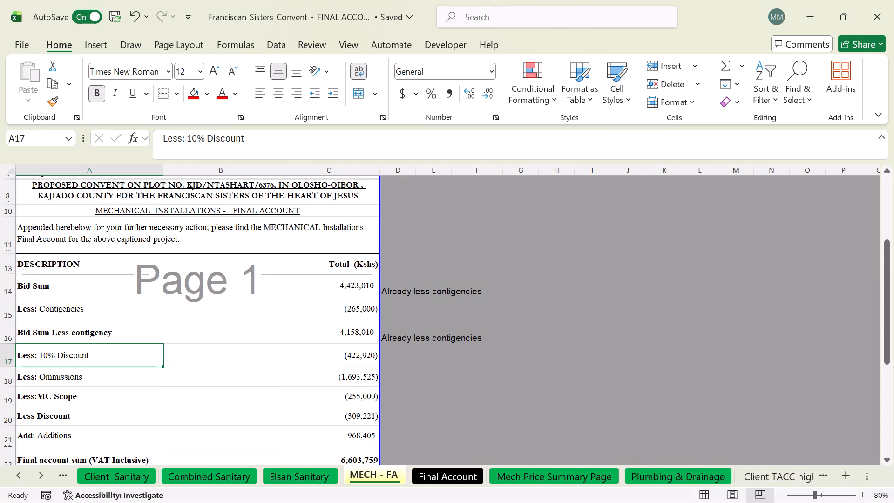
Switch to Google Chrome and search Google for "tendersure".
{"action": "left_click", "coordinate": [560, 488]}
{"action": "left_click", "coordinate": [517, 399]}
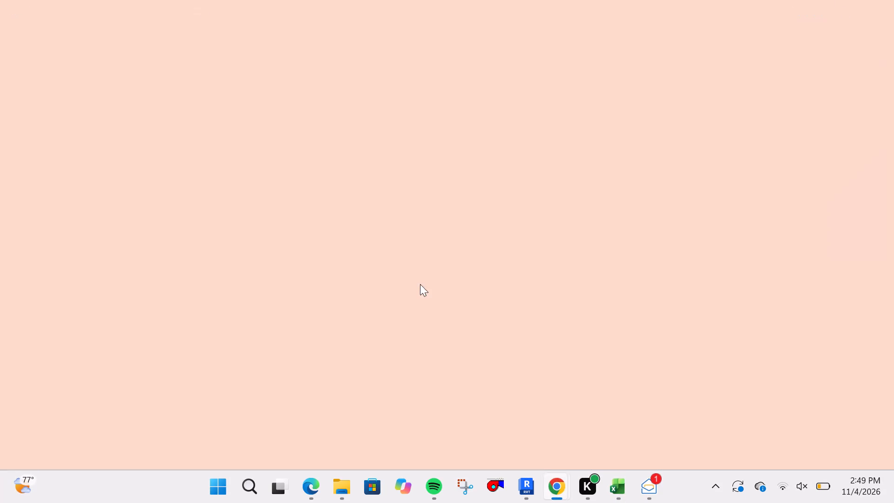
{"action": "left_click", "coordinate": [382, 272]}
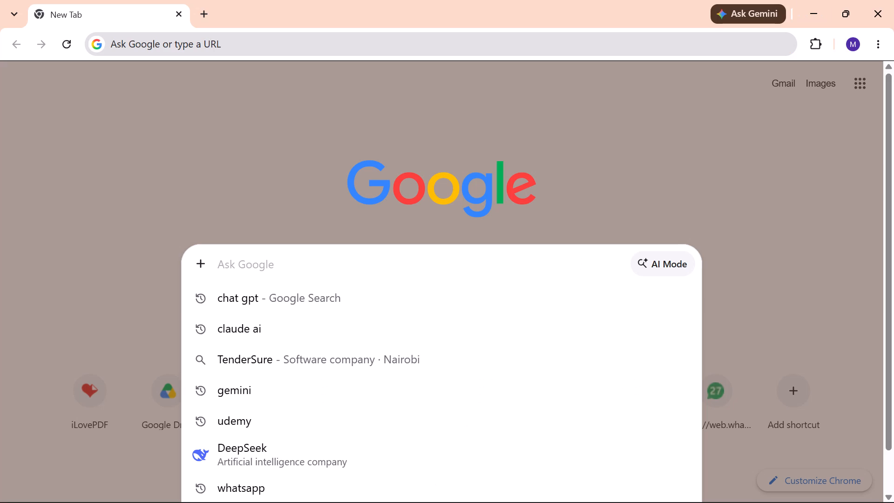
{"action": "type", "text": "te"}
{"action": "type", "text": "nder"}
{"action": "type", "text": "sure"}
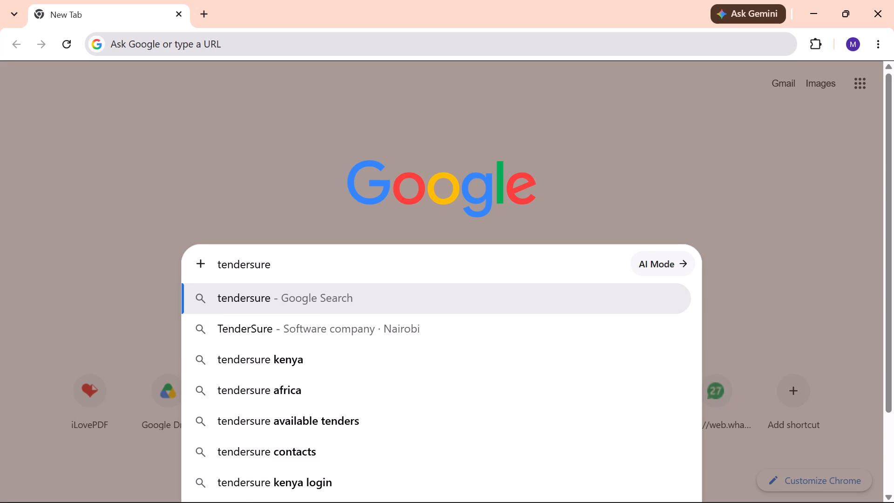
{"action": "key", "text": "space"}
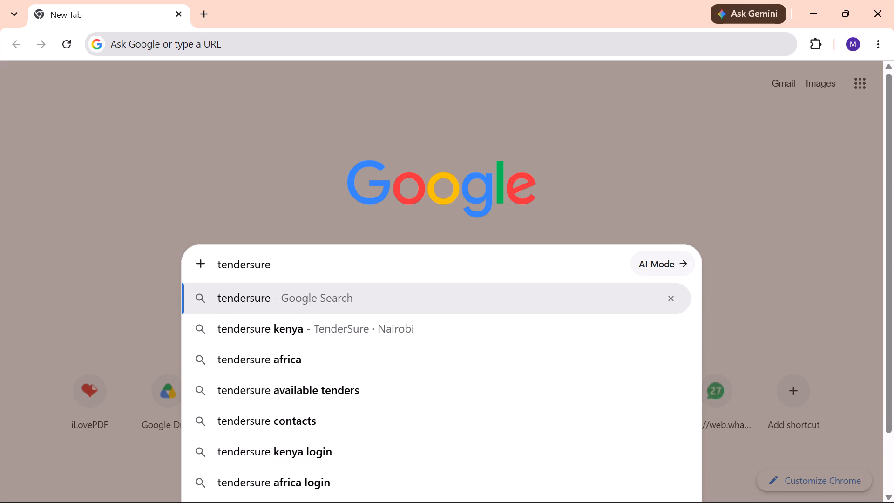
{"action": "key", "text": "Return"}
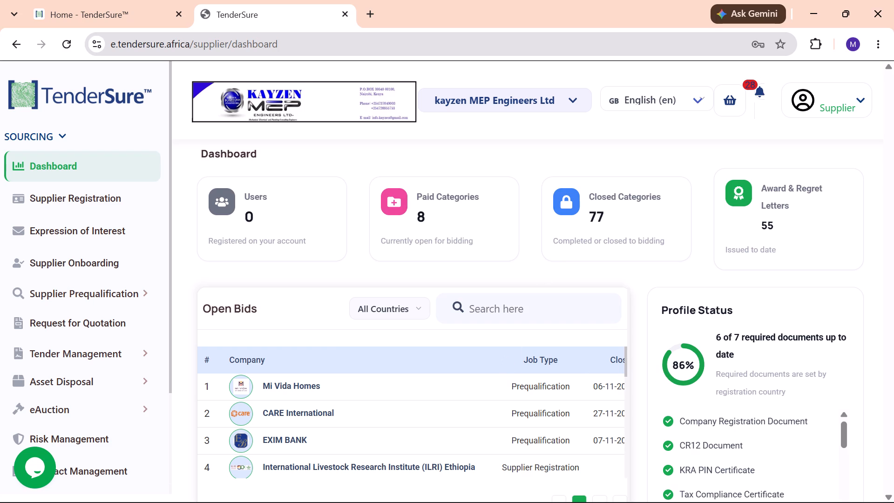
Look over the TenderSure supplier dashboard, examining the companies and job types in the Open Bids list.
{"action": "left_click", "coordinate": [534, 382]}
{"action": "left_click", "coordinate": [769, 313]}
{"action": "left_click_drag", "start_coordinate": [825, 319], "coordinate": [729, 400]}
{"action": "left_click", "coordinate": [560, 344]}
{"action": "scroll", "coordinate": [560, 234], "scroll_direction": "down", "scroll_amount": 4}
{"action": "scroll", "coordinate": [560, 233], "scroll_direction": "up", "scroll_amount": 2}
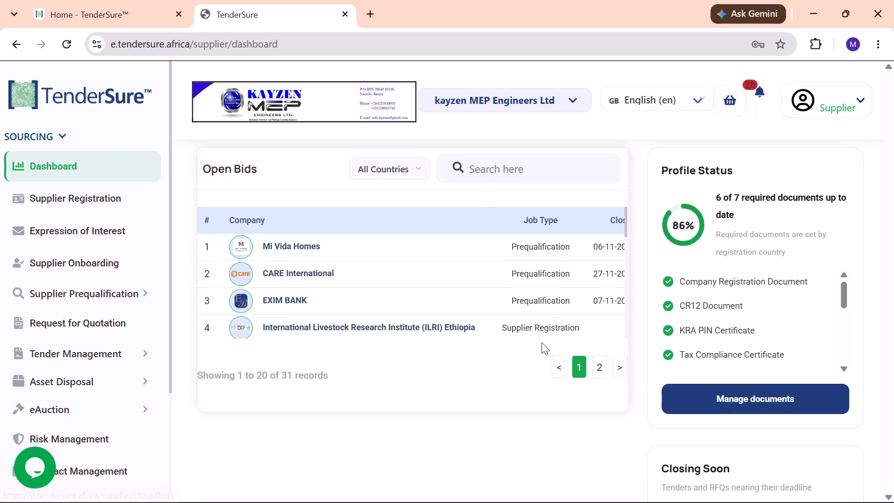
{"action": "left_click", "coordinate": [312, 241]}
{"action": "left_click", "coordinate": [527, 254]}
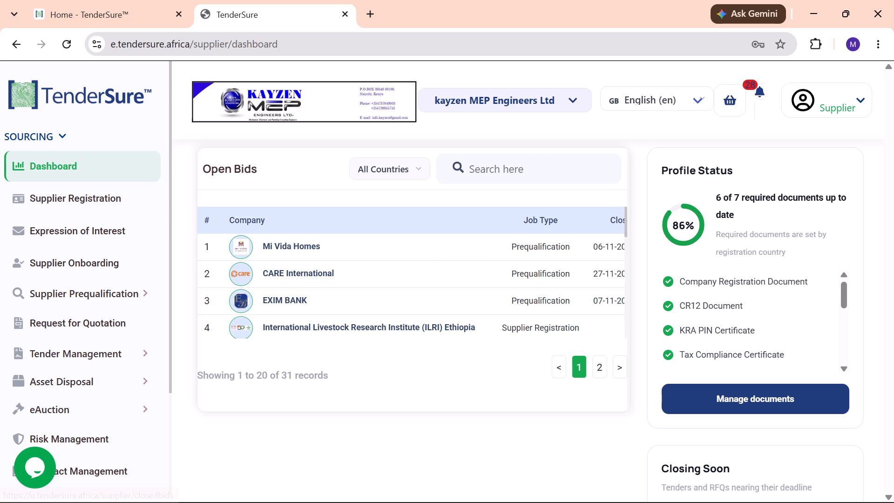
{"action": "triple_click", "coordinate": [535, 246]}
{"action": "left_click", "coordinate": [459, 286]}
{"action": "scroll", "coordinate": [475, 297], "scroll_direction": "up", "scroll_amount": 6}
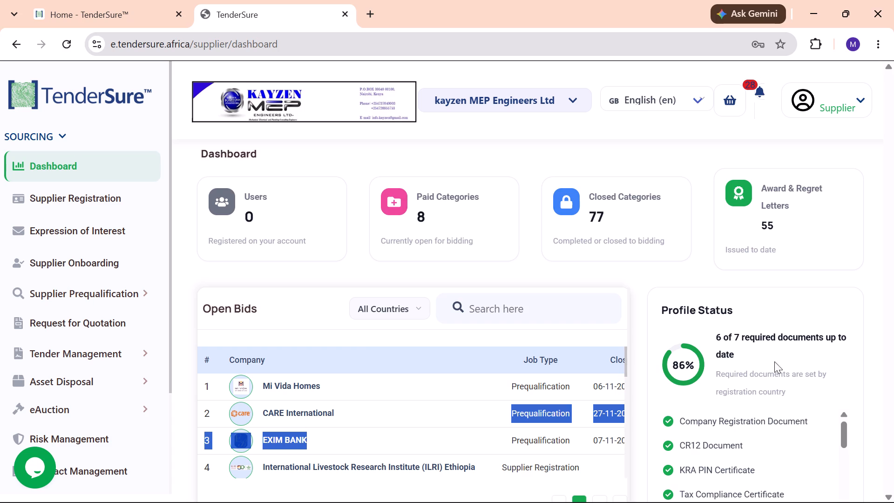
Read through the required documents listed under Profile Status on the supplier dashboard.
{"action": "scroll", "coordinate": [766, 319], "scroll_direction": "down", "scroll_amount": 8}
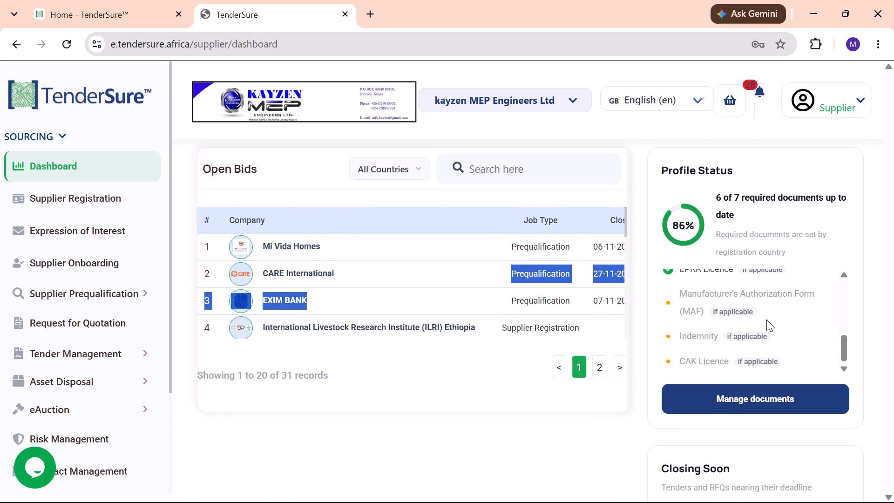
{"action": "scroll", "coordinate": [766, 320], "scroll_direction": "down", "scroll_amount": 3}
{"action": "scroll", "coordinate": [766, 322], "scroll_direction": "up", "scroll_amount": 1}
{"action": "scroll", "coordinate": [766, 322], "scroll_direction": "down", "scroll_amount": 3}
{"action": "scroll", "coordinate": [783, 338], "scroll_direction": "up", "scroll_amount": 9}
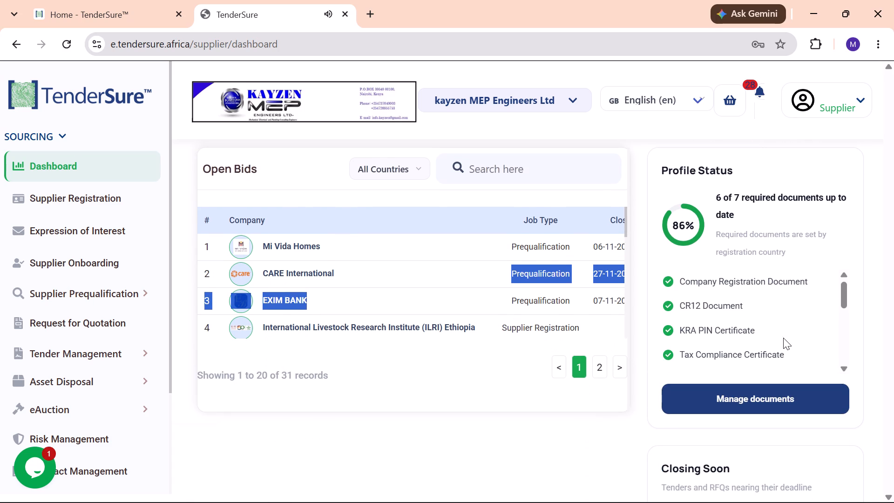
{"action": "scroll", "coordinate": [783, 338], "scroll_direction": "up", "scroll_amount": 4}
{"action": "left_click", "coordinate": [555, 387]}
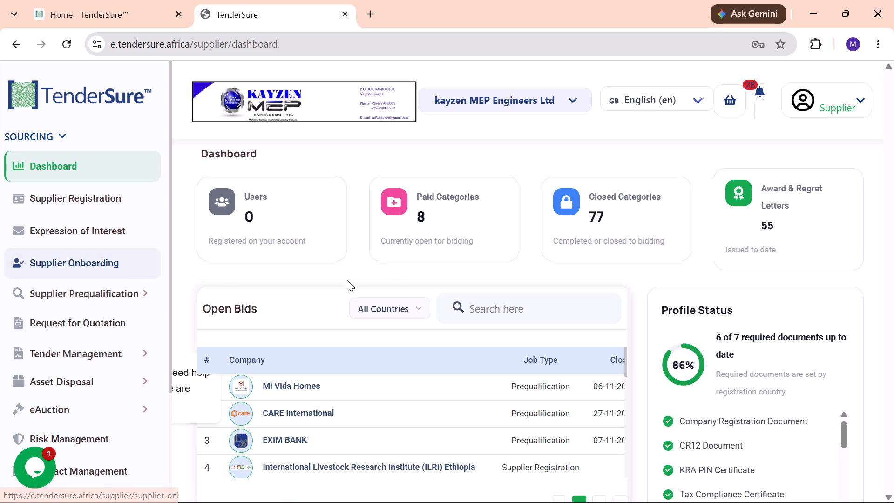
Review the Closing Soon and Recent Activity entries further down the supplier dashboard.
{"action": "scroll", "coordinate": [394, 285], "scroll_direction": "up", "scroll_amount": 1}
{"action": "scroll", "coordinate": [415, 244], "scroll_direction": "down", "scroll_amount": 14}
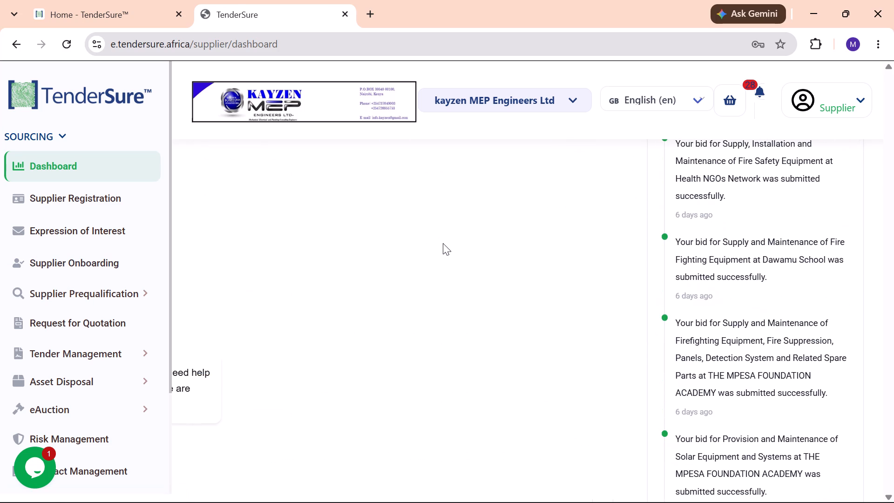
{"action": "scroll", "coordinate": [337, 303], "scroll_direction": "up", "scroll_amount": 4}
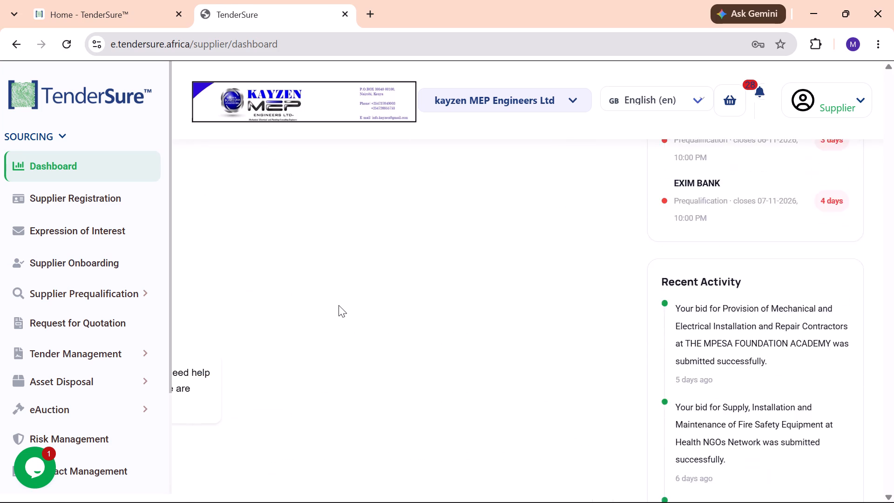
{"action": "scroll", "coordinate": [339, 305], "scroll_direction": "up", "scroll_amount": 15}
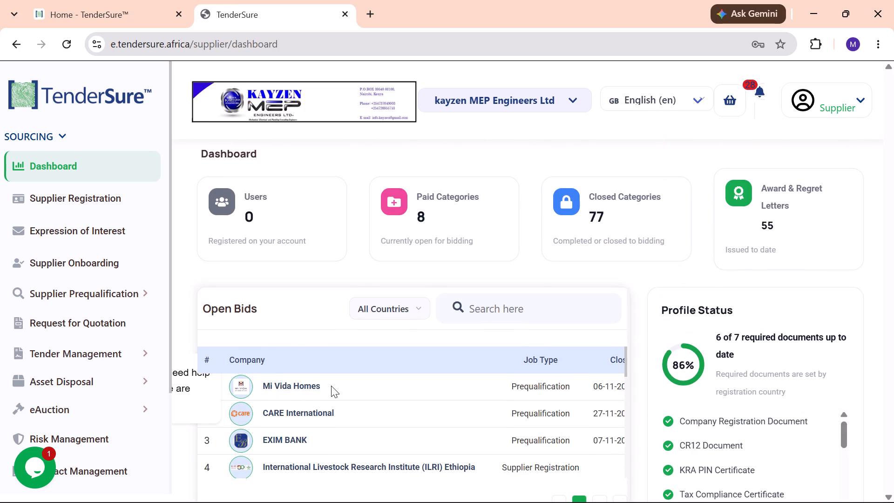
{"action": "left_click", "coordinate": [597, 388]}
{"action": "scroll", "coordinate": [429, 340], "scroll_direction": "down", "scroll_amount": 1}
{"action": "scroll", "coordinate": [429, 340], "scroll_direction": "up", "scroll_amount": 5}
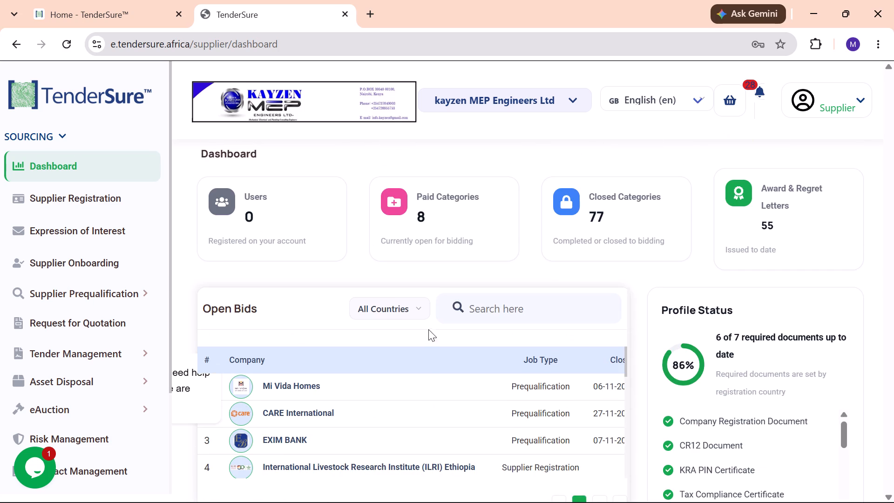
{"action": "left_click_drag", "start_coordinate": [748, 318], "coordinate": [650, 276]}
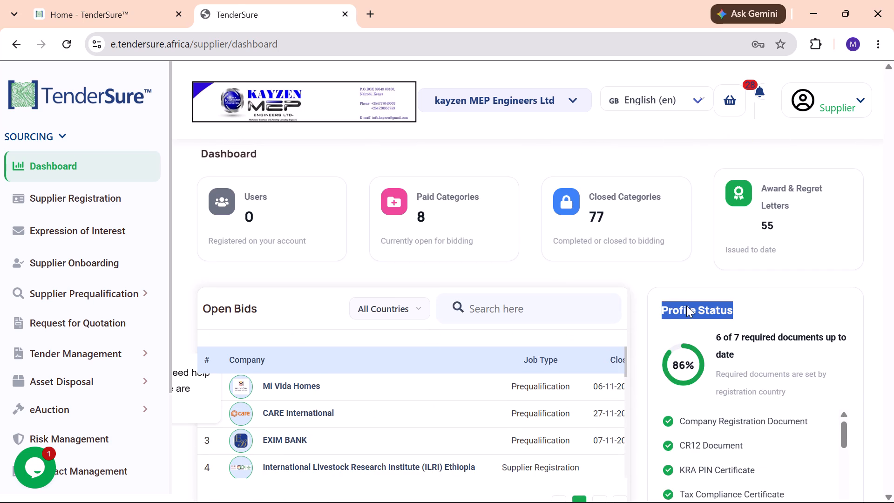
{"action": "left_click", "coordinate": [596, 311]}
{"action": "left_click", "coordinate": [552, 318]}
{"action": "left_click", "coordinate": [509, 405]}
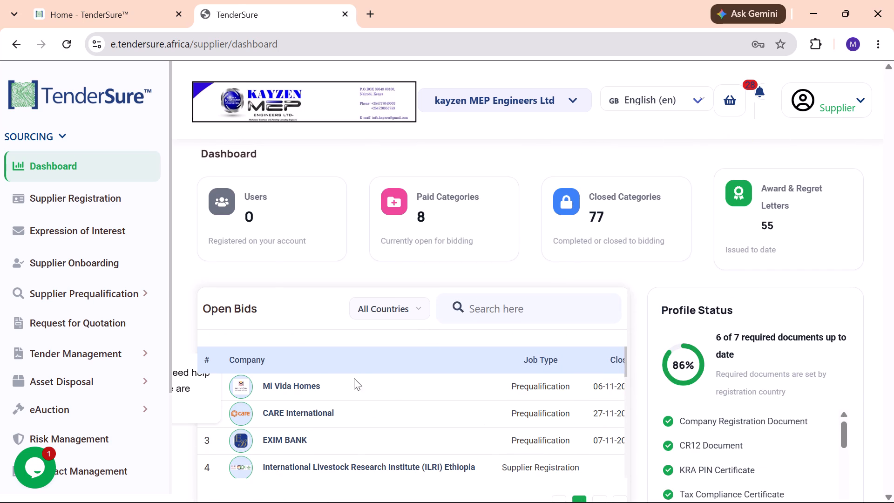
Check the paid Supplier Registration and Expression of Interest jobs, and return to the dashboard.
{"action": "left_click", "coordinate": [52, 207]}
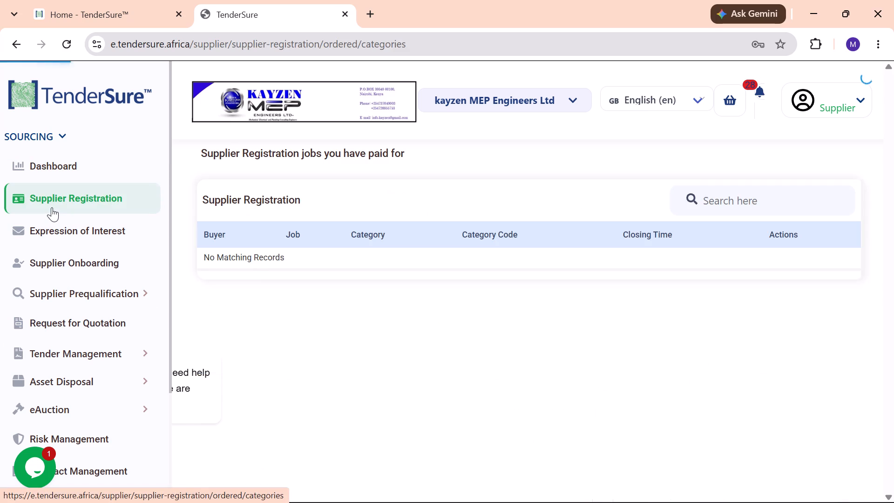
{"action": "left_click", "coordinate": [88, 235]}
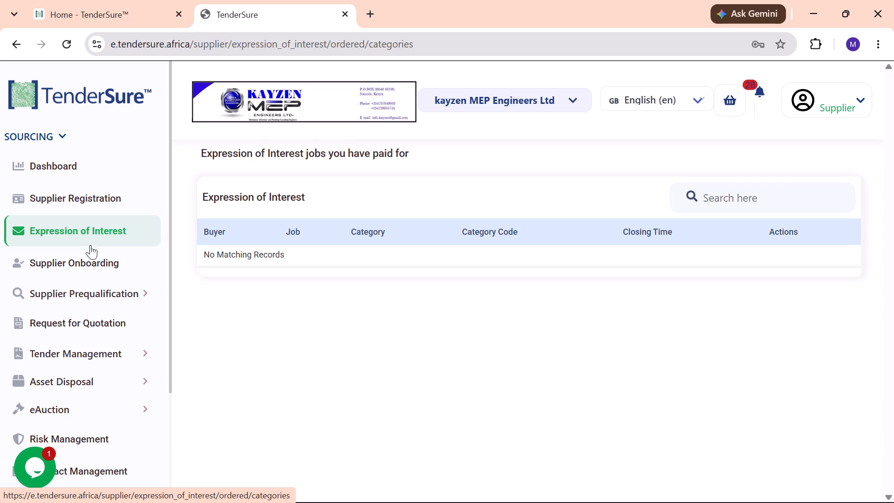
{"action": "scroll", "coordinate": [104, 249], "scroll_direction": "up", "scroll_amount": 3}
{"action": "left_click", "coordinate": [92, 172]}
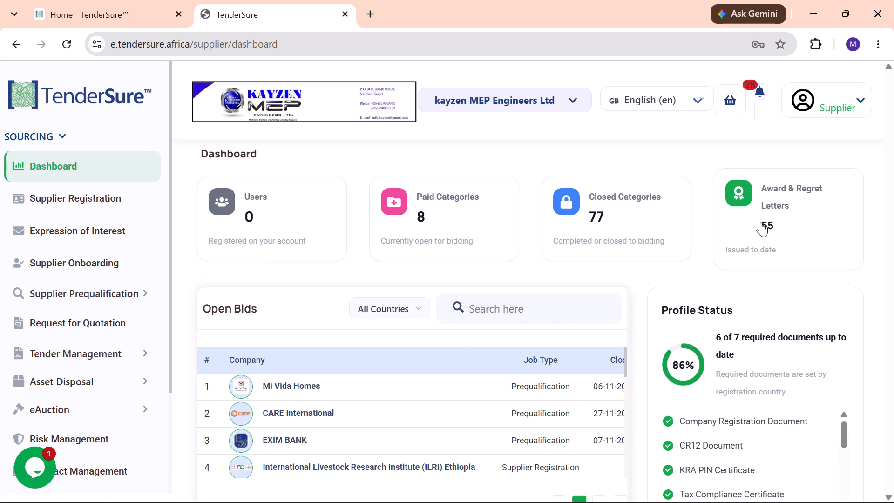
Open the cart of selected categories and choose M-Pesa as the payment method.
{"action": "left_click", "coordinate": [736, 103]}
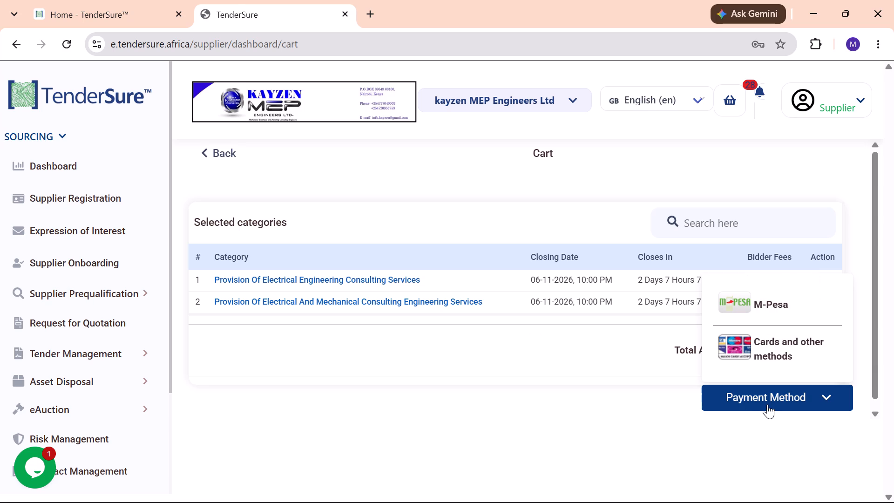
{"action": "left_click", "coordinate": [769, 299]}
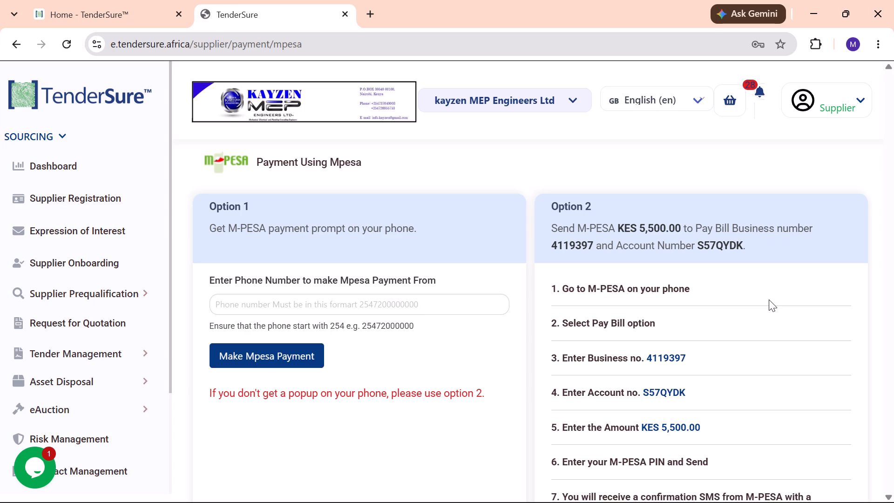
Enter the payer's phone number for the M-Pesa payment prompt under Option 1.
{"action": "type", "text": "254"}
{"action": "left_click", "coordinate": [381, 306]}
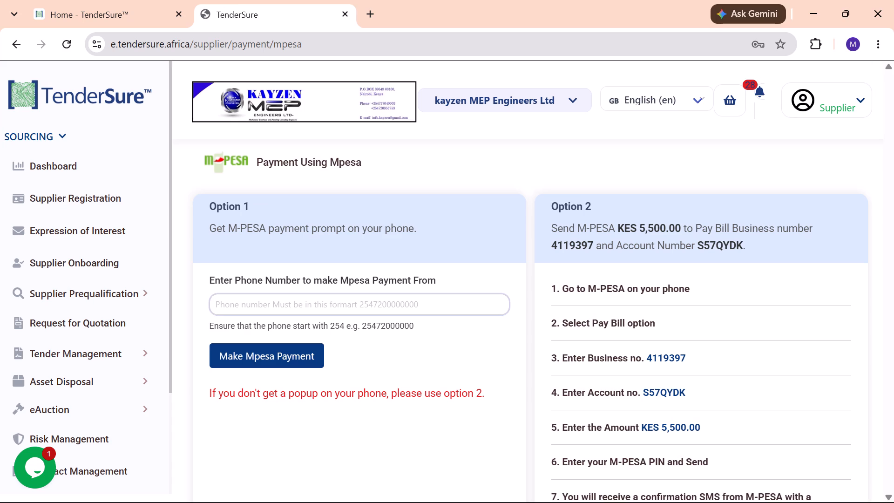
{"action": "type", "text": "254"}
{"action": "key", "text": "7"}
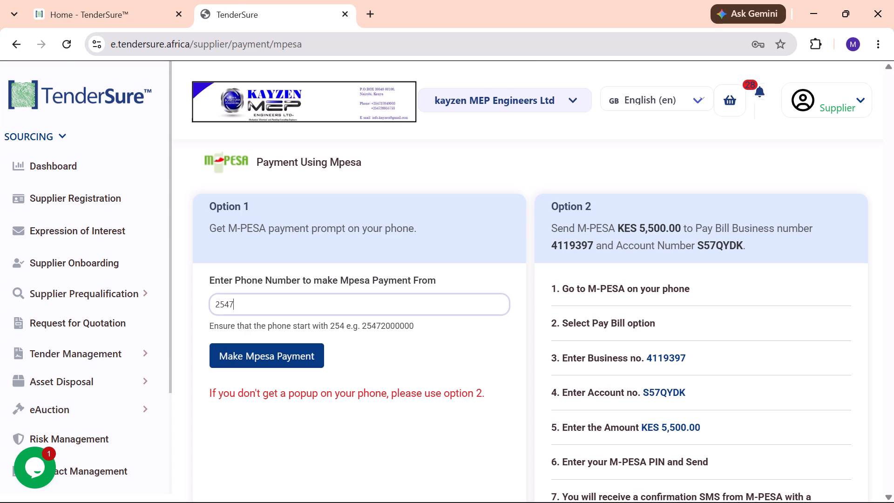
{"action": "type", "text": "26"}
{"action": "scroll", "coordinate": [537, 300], "scroll_direction": "down", "scroll_amount": 5}
{"action": "scroll", "coordinate": [670, 294], "scroll_direction": "down", "scroll_amount": 2}
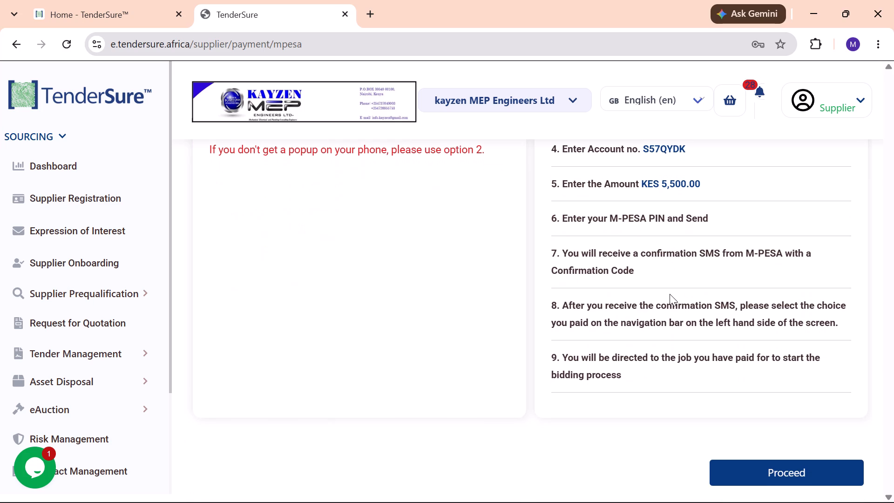